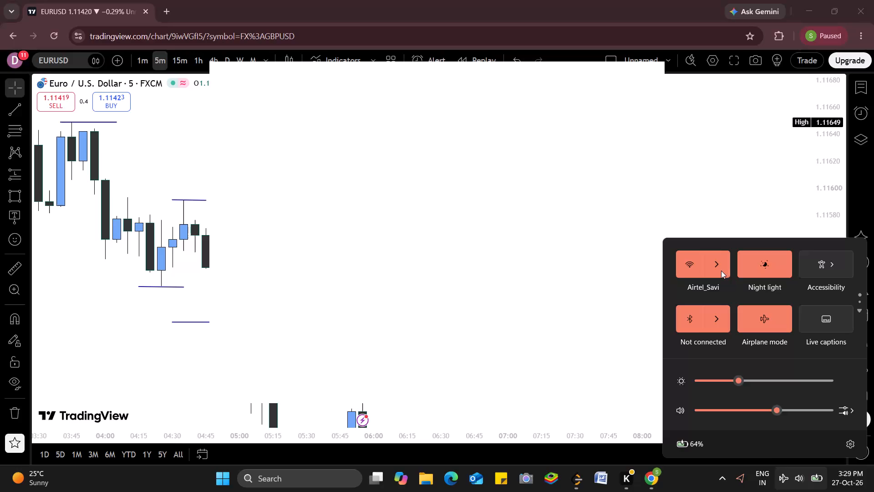
# Connect the computer to the abrakadabra Wi-Fi network, leaving automatic connection enabled, and return to the chart.
pyautogui.click(721, 271)
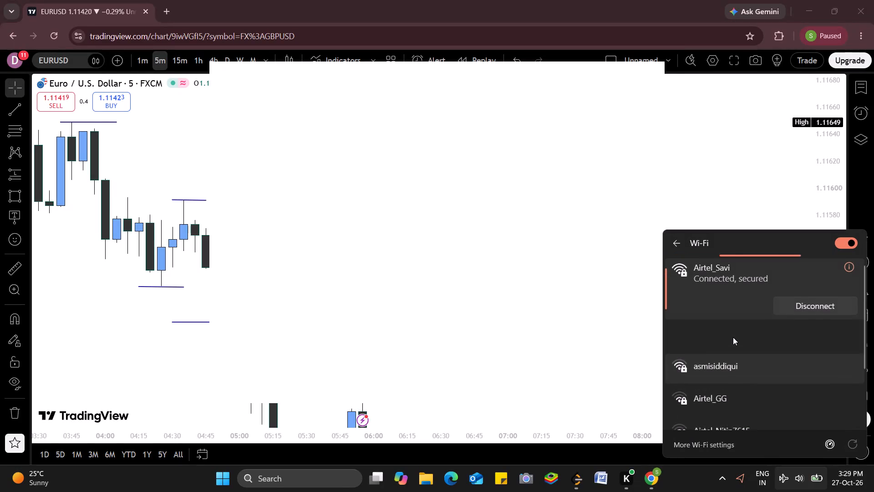
pyautogui.click(722, 342)
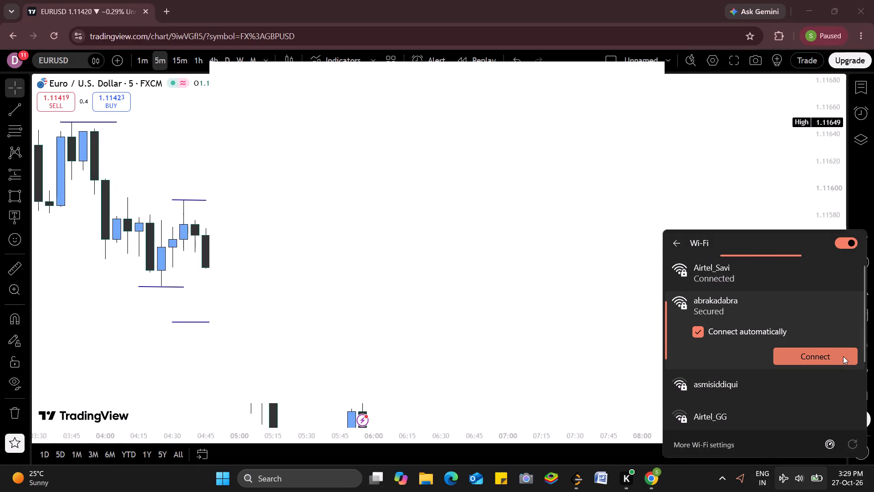
pyautogui.click(843, 356)
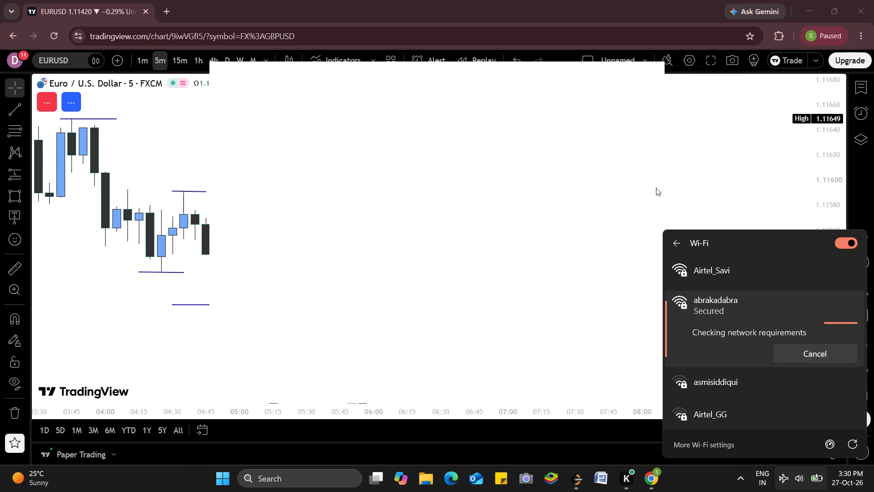
pyautogui.click(688, 135)
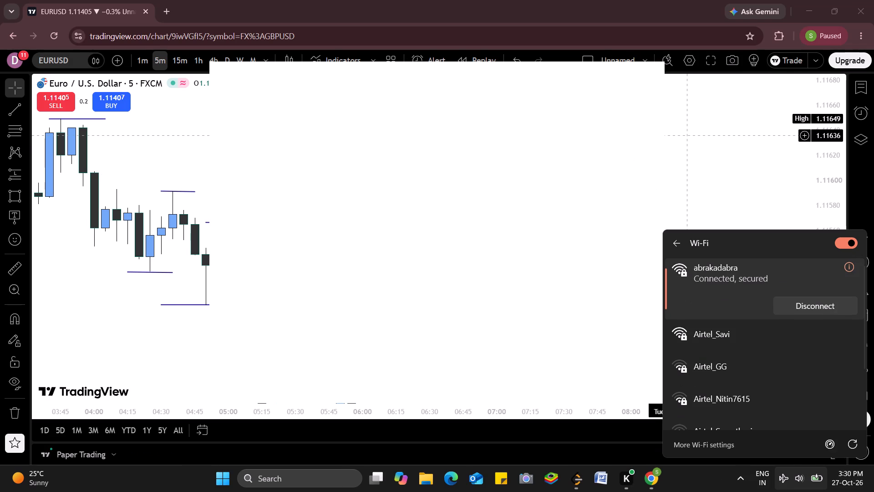
# Show the watchlist and switch the chart from EURUSD to the first GBPUSD entry in the Forex group.
pyautogui.scroll(-2, 489, 231)
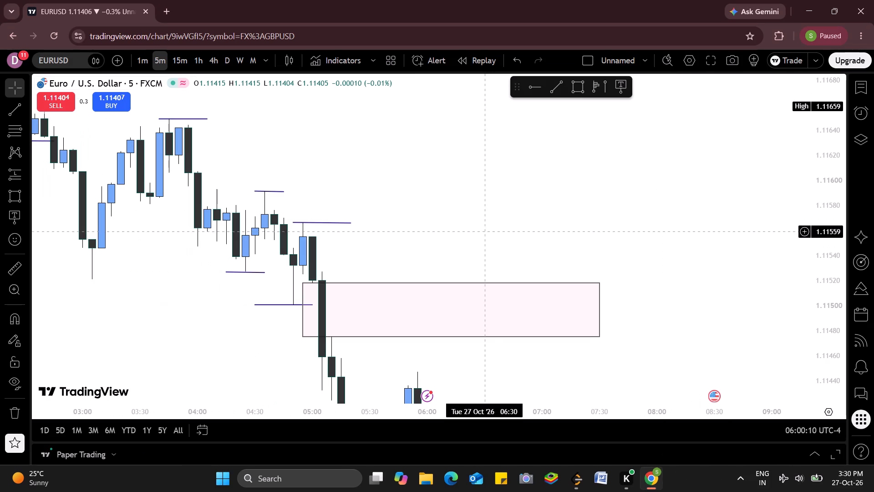
pyautogui.click(860, 89)
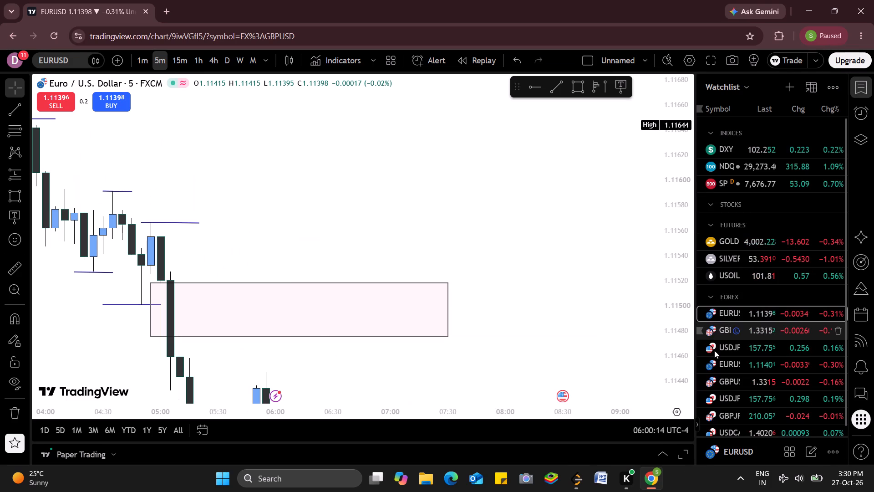
pyautogui.click(716, 333)
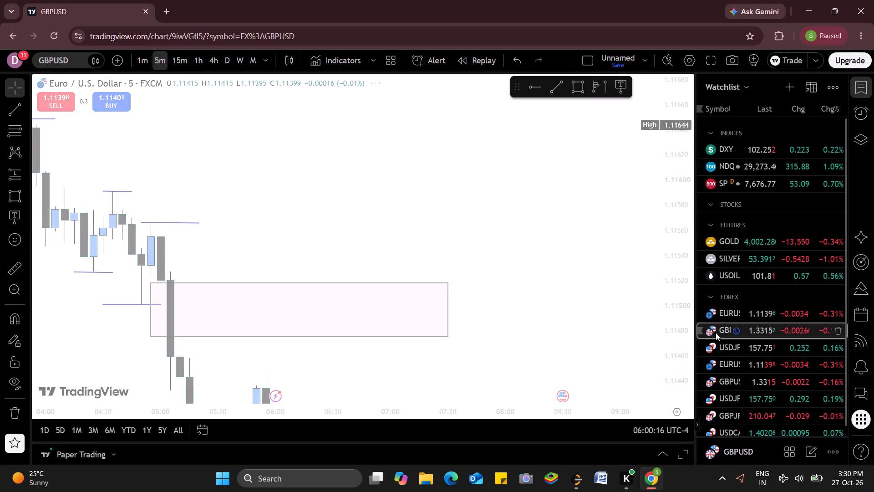
# Examine the GBPUSD 5-minute price action around the open position, the marked zone and the horizontal level beneath it.
pyautogui.click(460, 362)
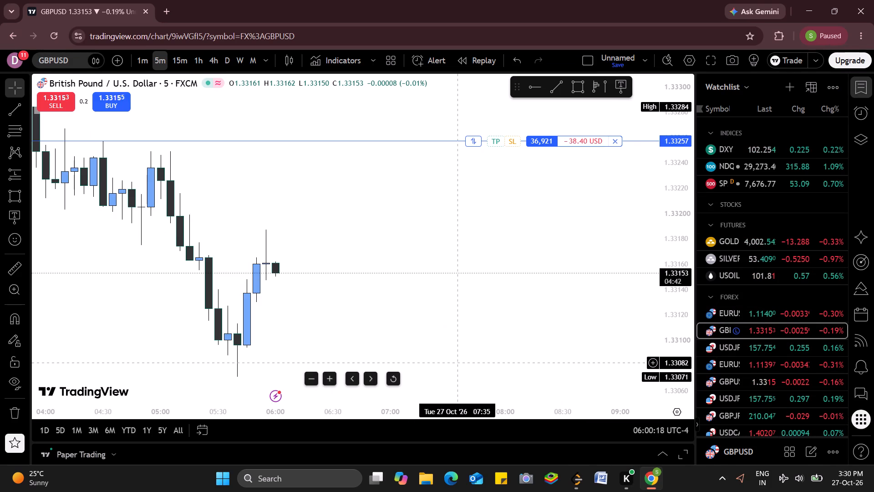
pyautogui.hscroll(2, 442, 287)
pyautogui.click(442, 287)
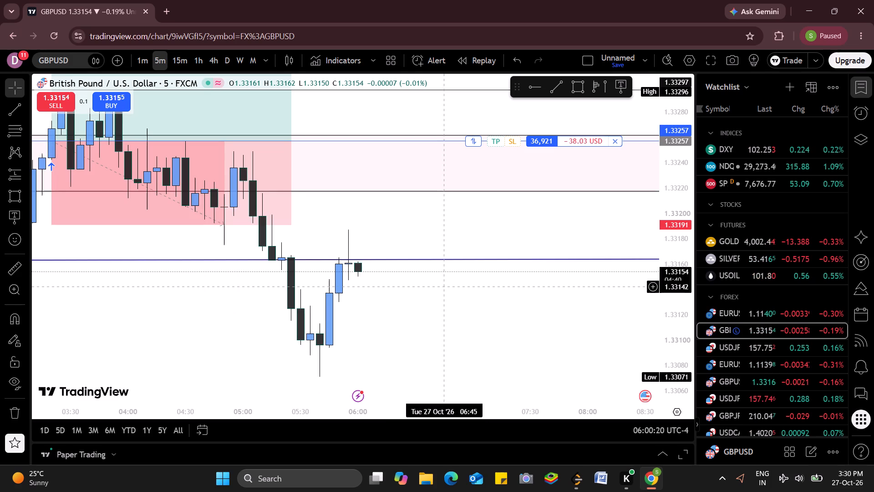
pyautogui.hscroll(3, 442, 287)
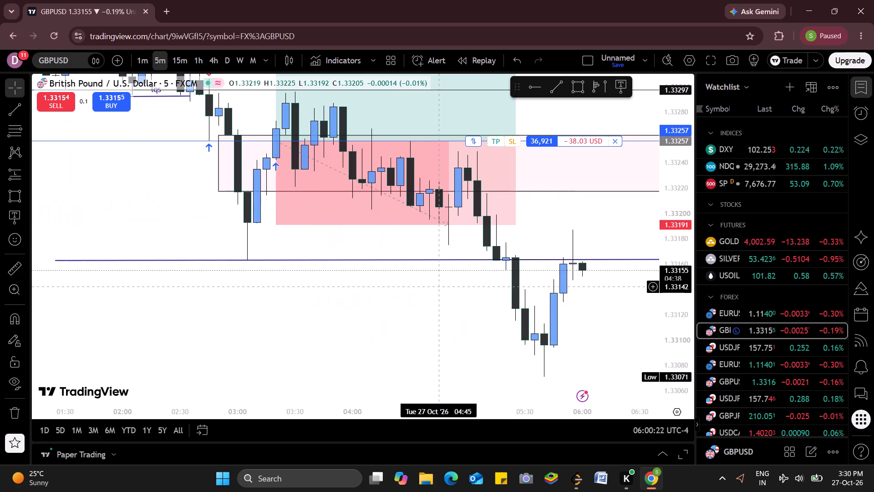
pyautogui.moveTo(439, 286); pyautogui.dragTo(352, 363)
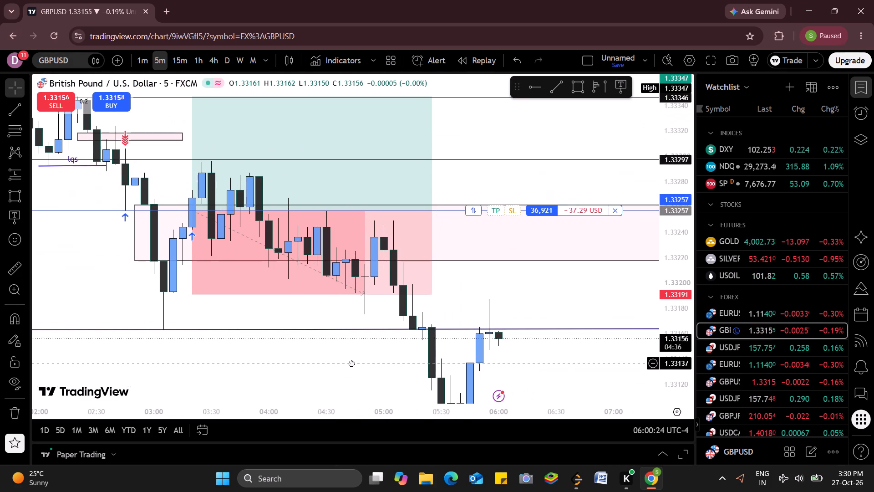
pyautogui.moveTo(352, 363); pyautogui.dragTo(374, 379)
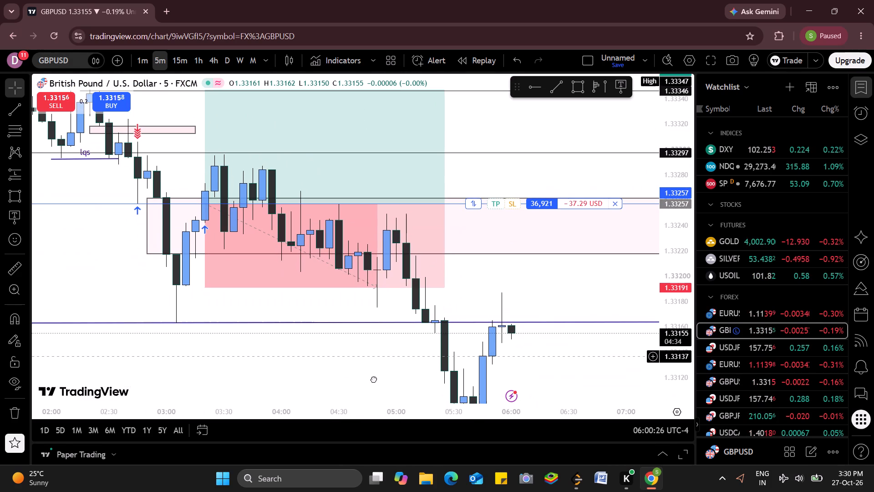
pyautogui.moveTo(374, 379); pyautogui.dragTo(344, 330)
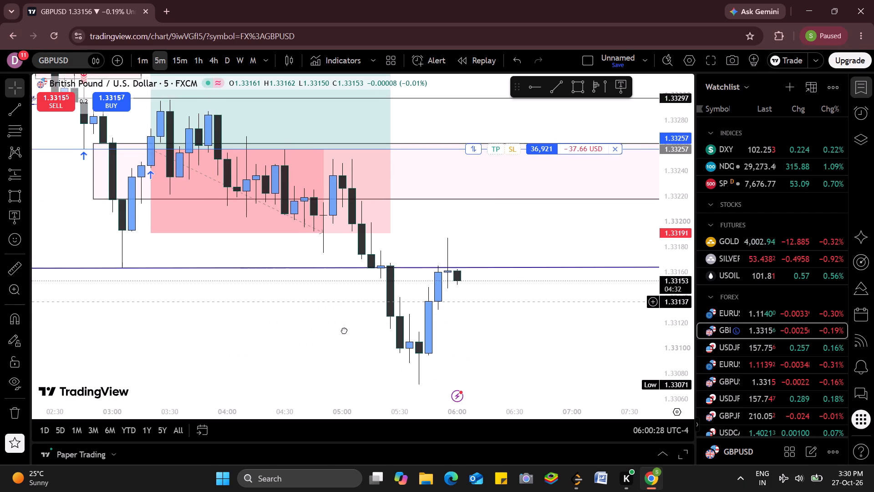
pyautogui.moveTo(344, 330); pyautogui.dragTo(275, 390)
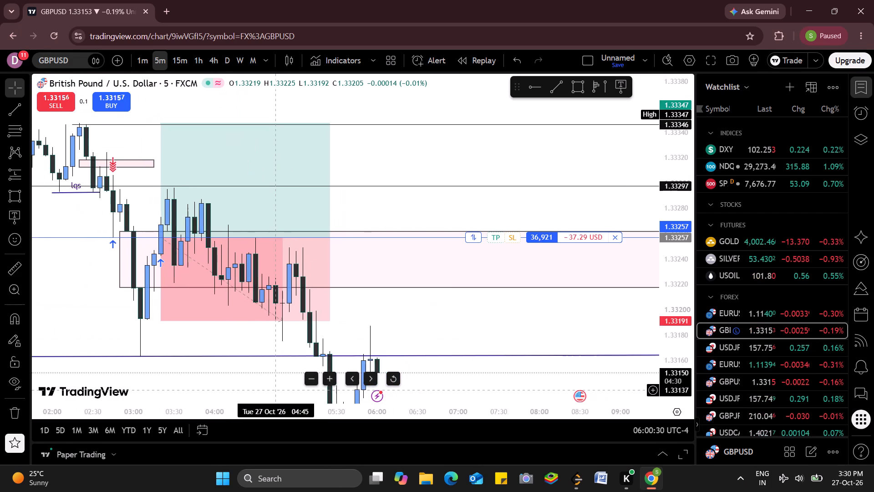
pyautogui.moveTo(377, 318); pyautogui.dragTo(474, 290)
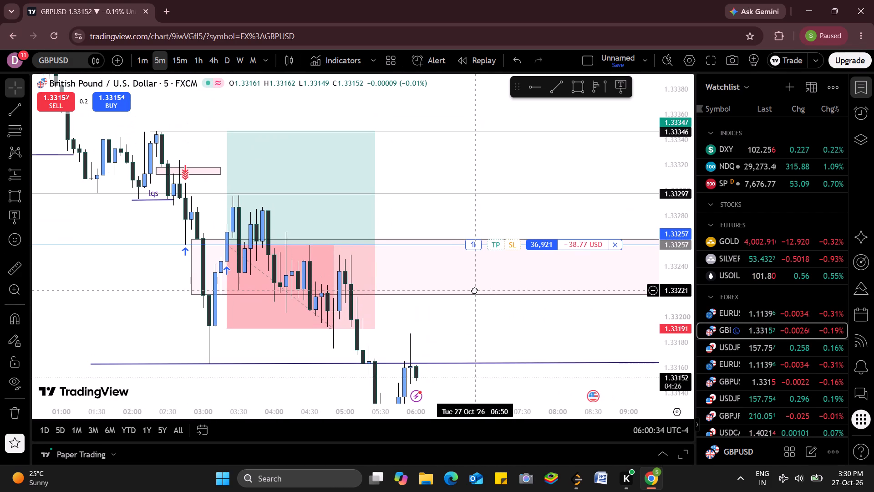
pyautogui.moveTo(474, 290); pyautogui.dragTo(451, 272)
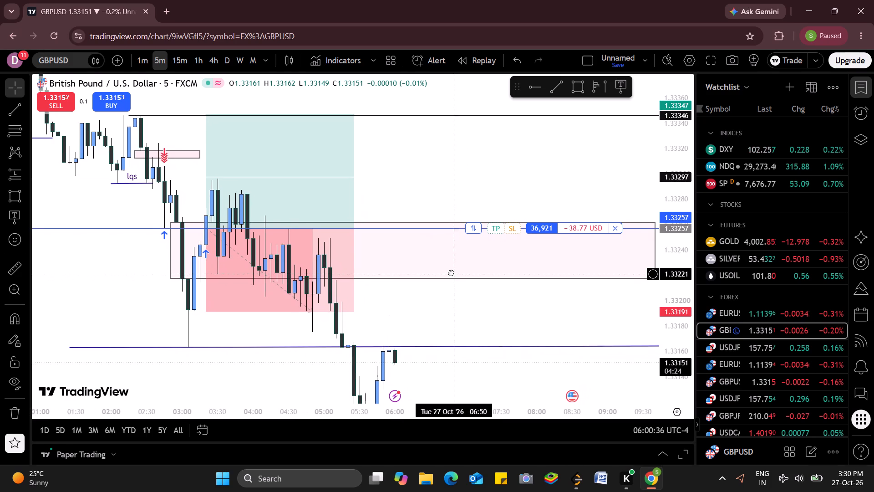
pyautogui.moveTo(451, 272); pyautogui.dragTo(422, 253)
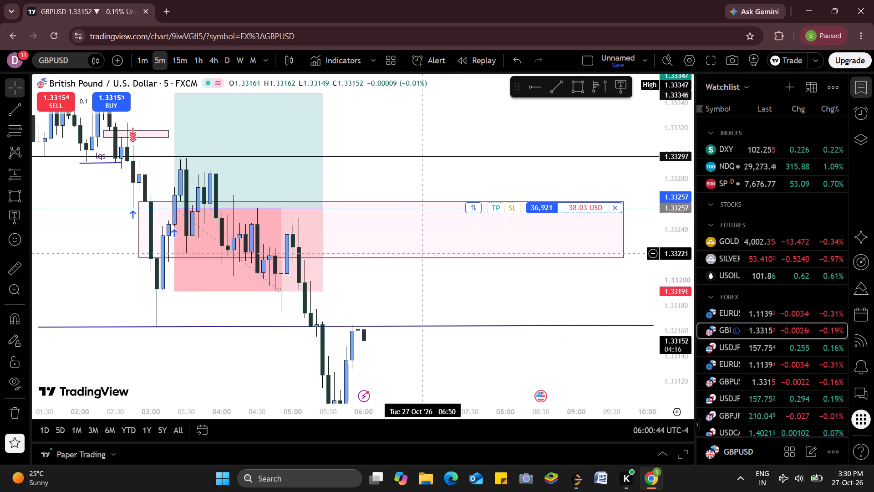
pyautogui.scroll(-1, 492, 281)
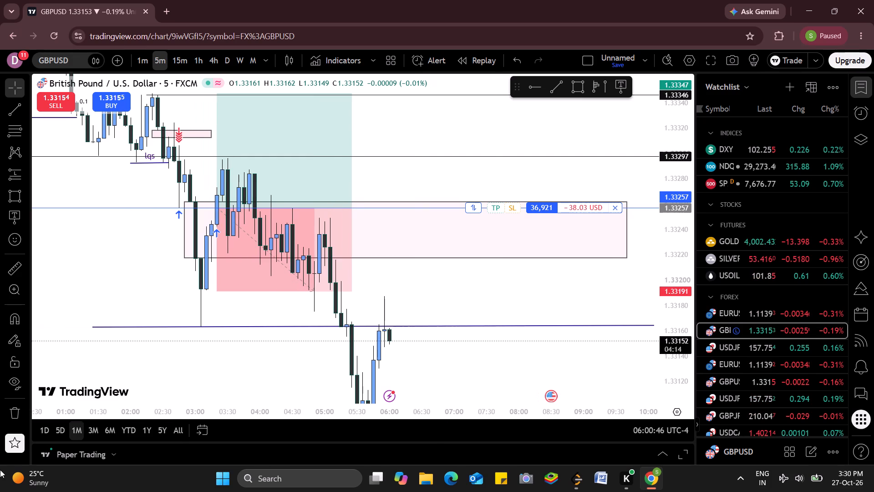
# Hide the watchlist to widen the GBPUSD chart area.
pyautogui.click(858, 85)
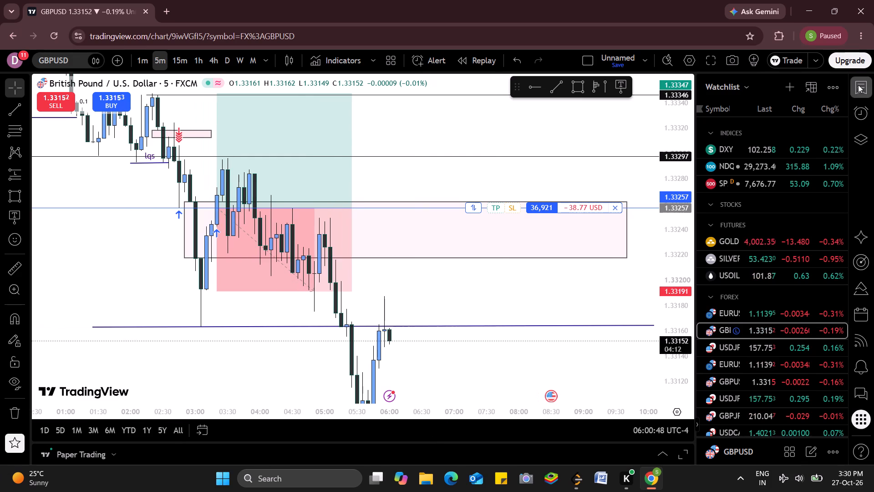
# Review the paper trading account's order history, balance history and trade history, and return to the chart.
pyautogui.click(840, 451)
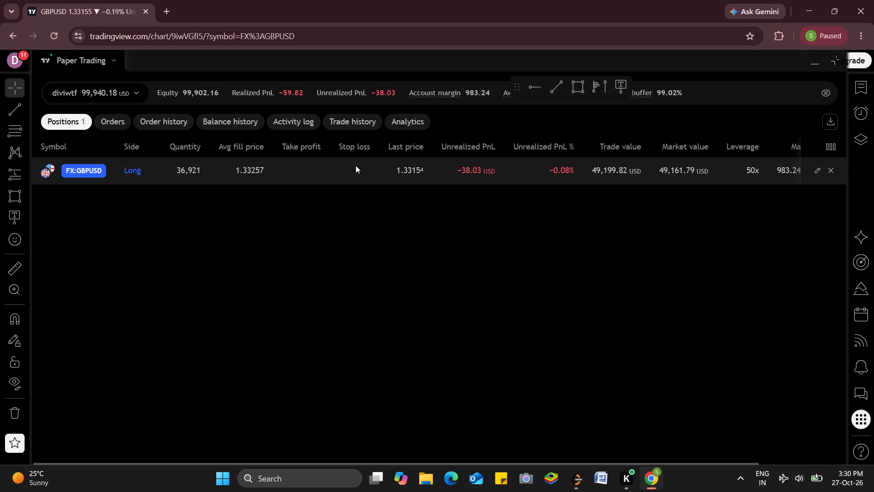
pyautogui.click(169, 120)
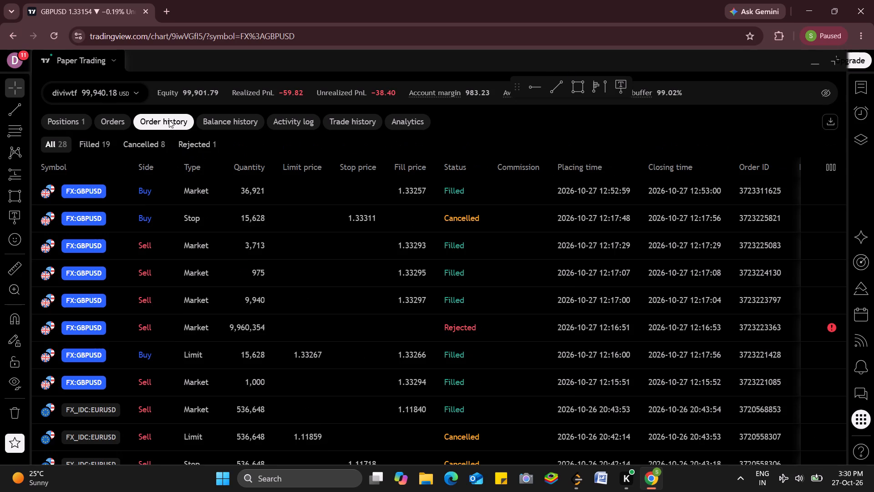
pyautogui.hscroll(-3, 302, 275)
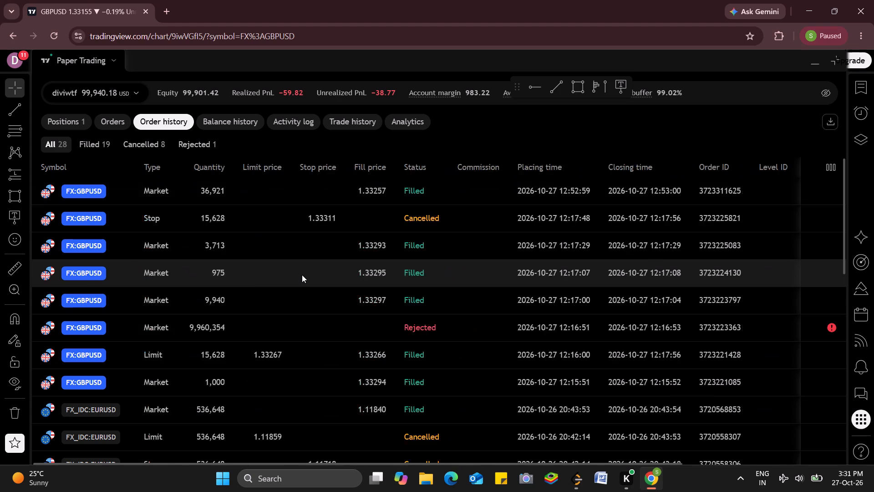
pyautogui.hscroll(-7, 302, 275)
pyautogui.hscroll(7, 302, 275)
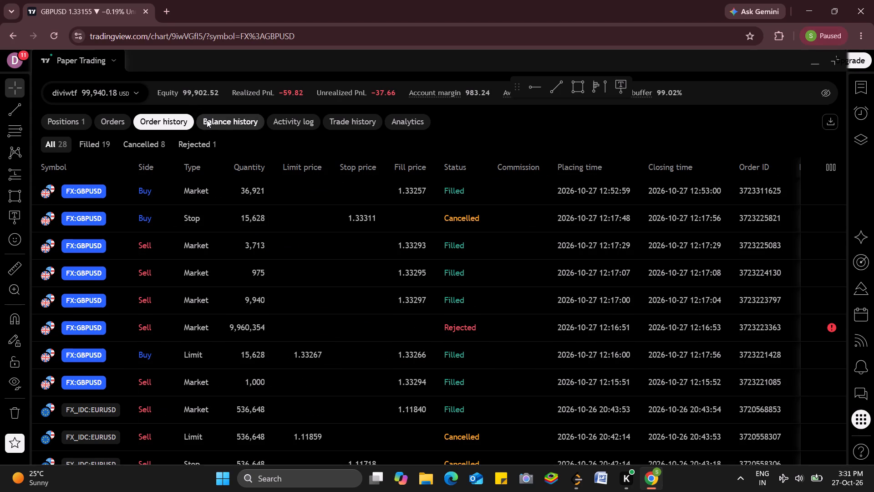
pyautogui.click(207, 120)
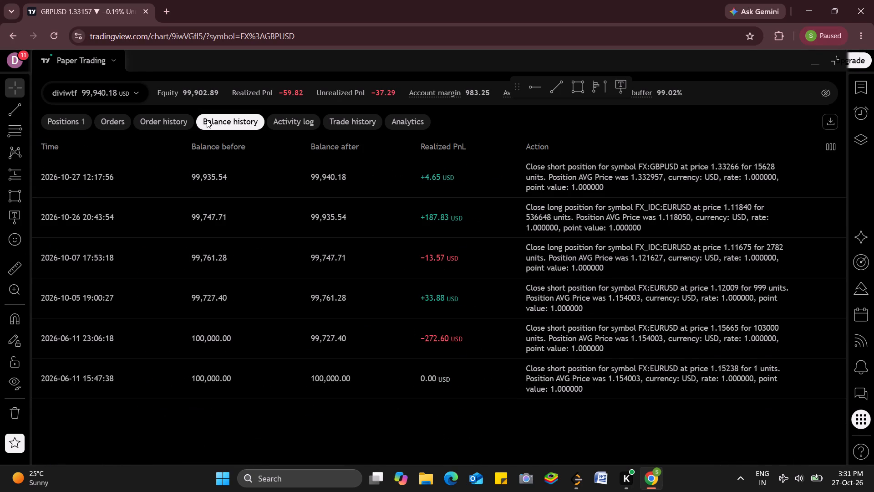
pyautogui.click(367, 126)
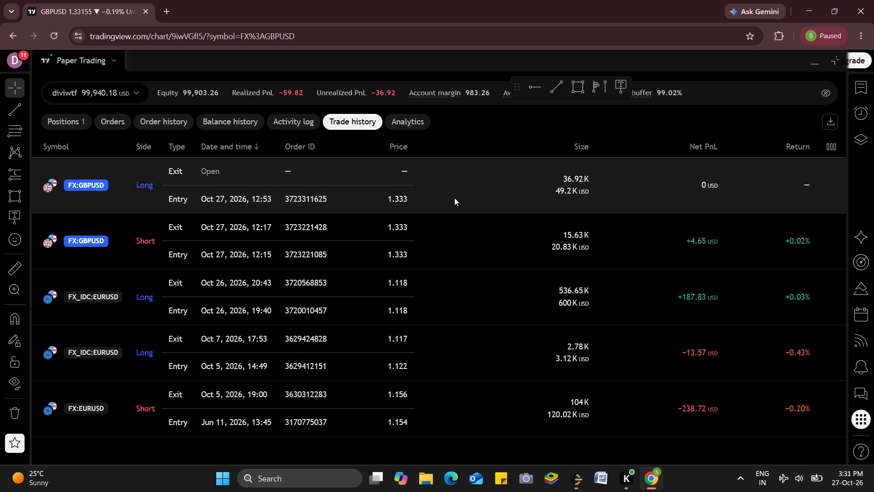
pyautogui.hscroll(-3, 454, 198)
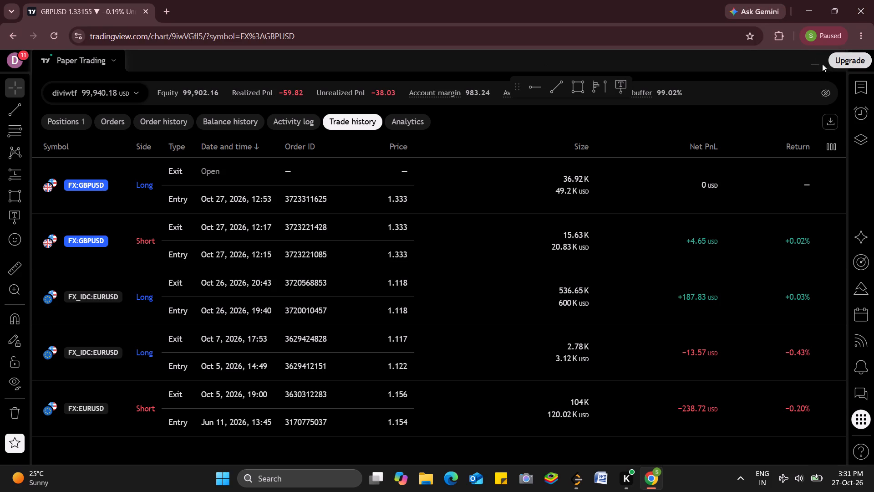
pyautogui.click(808, 65)
# Close the entire long GBPUSD position of 36,921 units from the chart.
pyautogui.hscroll(-1, 657, 236)
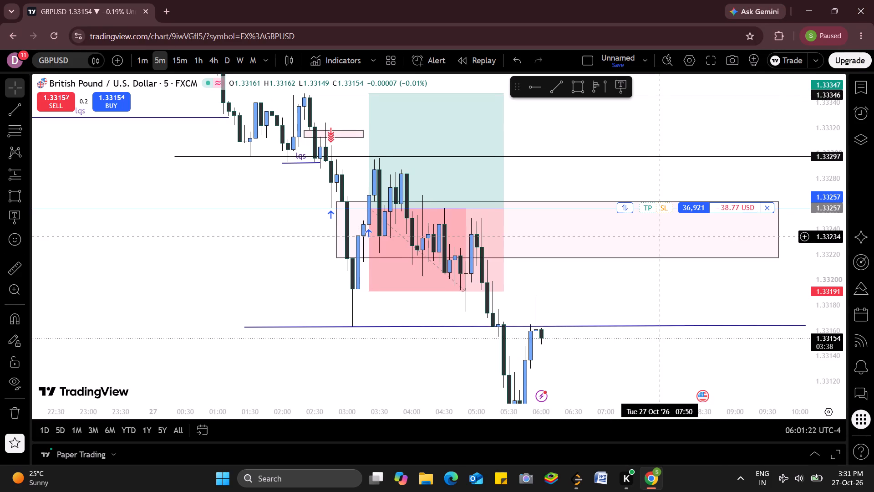
pyautogui.hscroll(-2, 657, 236)
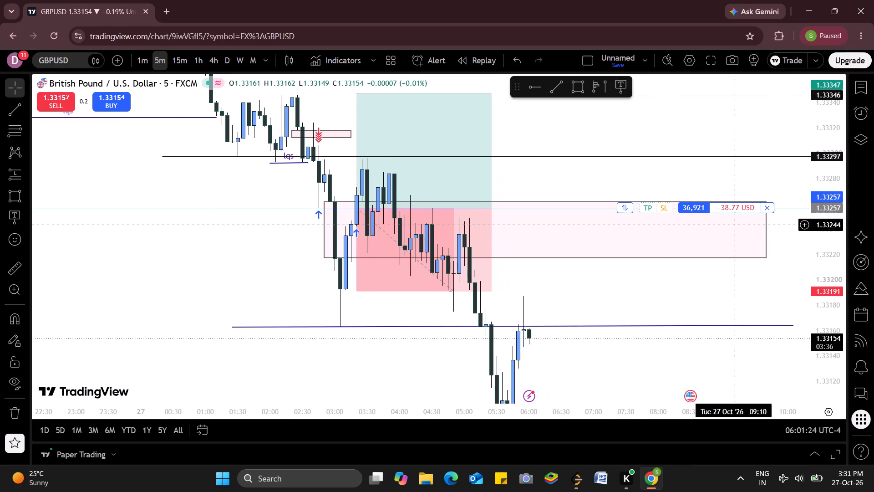
pyautogui.click(767, 207)
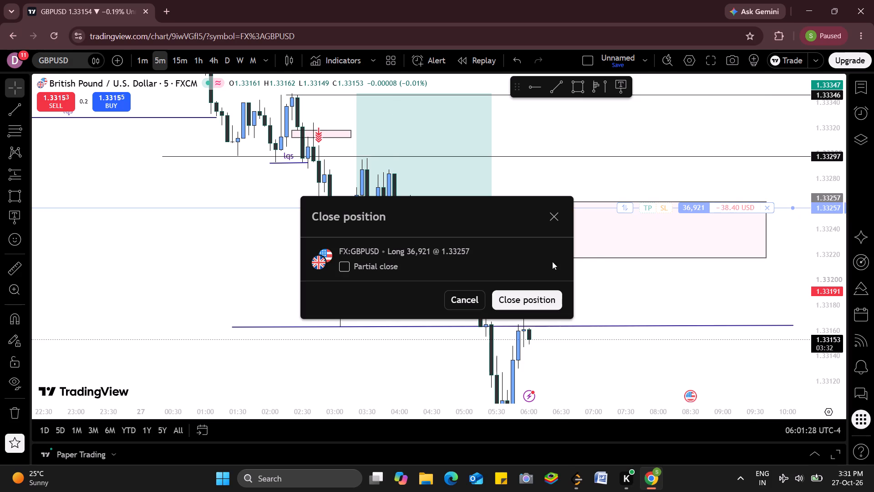
pyautogui.click(553, 211)
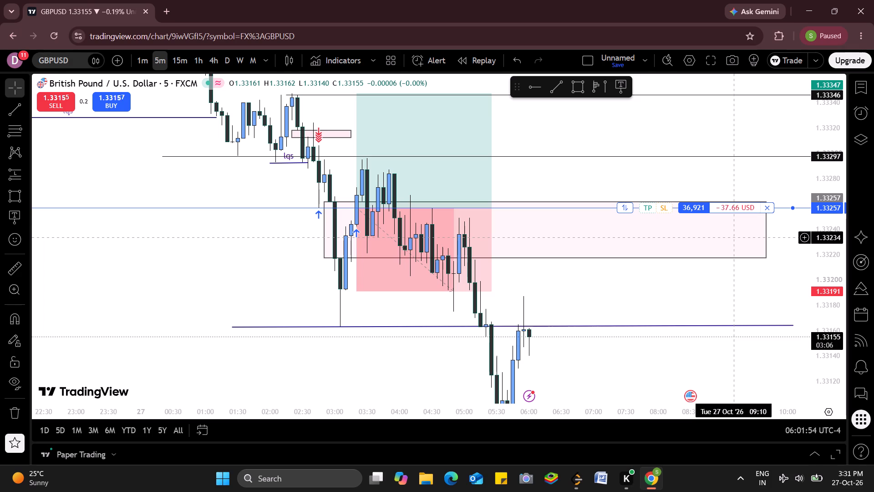
pyautogui.click(735, 237)
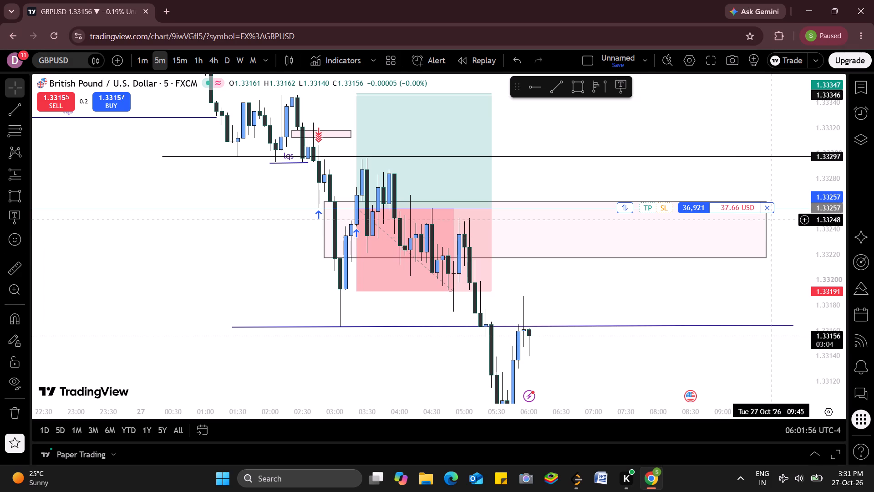
pyautogui.click(766, 206)
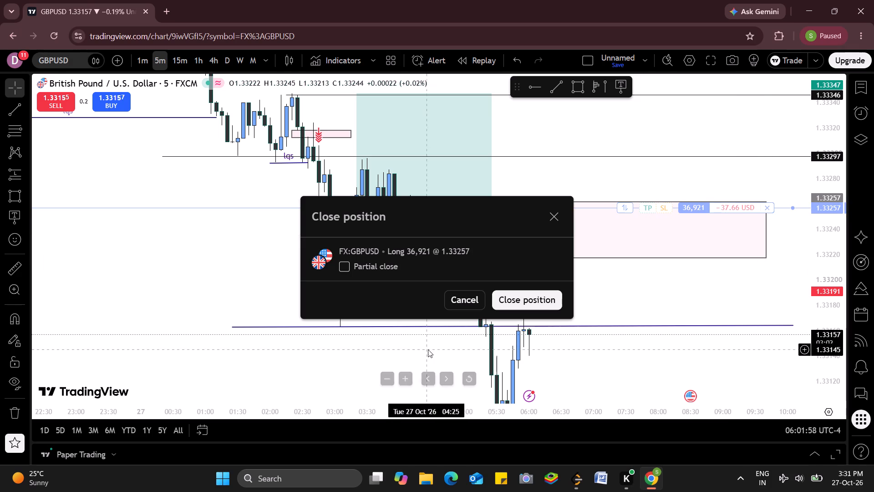
pyautogui.click(508, 297)
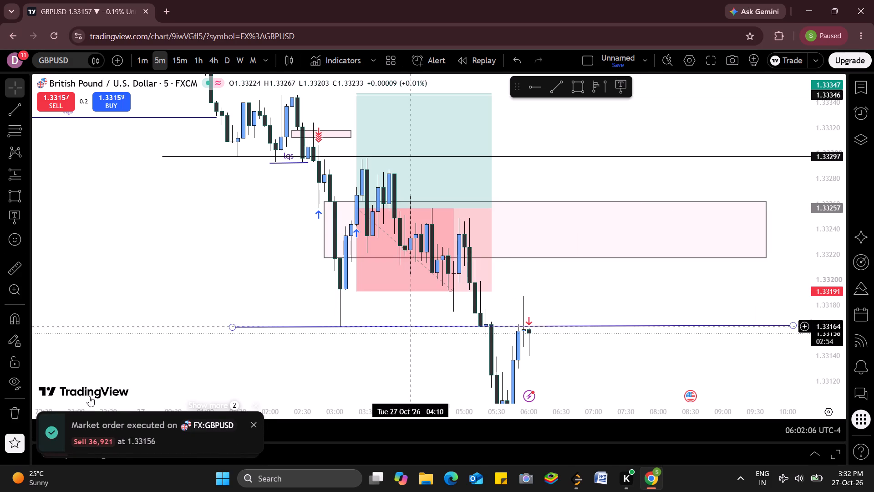
# Remove all drawings and indicators from the GBPUSD chart.
pyautogui.click(15, 412)
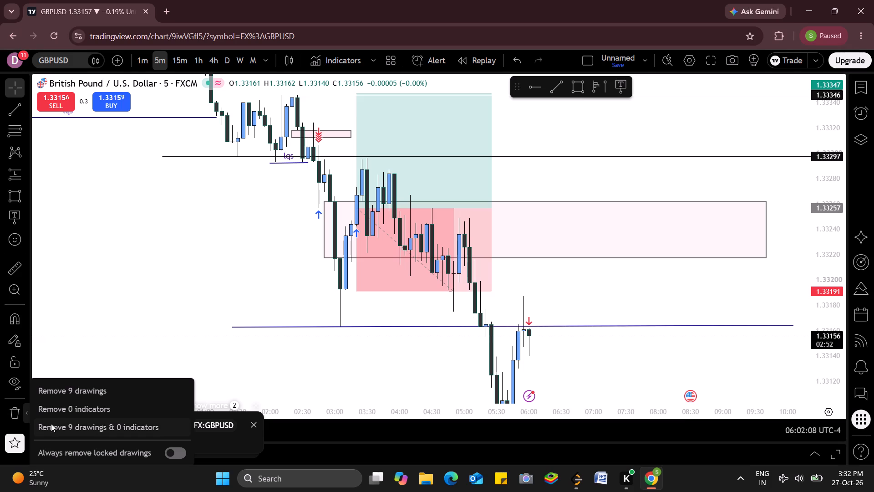
pyautogui.click(51, 425)
# Dismiss the GBPUSD market order notifications covering the lower part of the chart.
pyautogui.hscroll(-1, 702, 214)
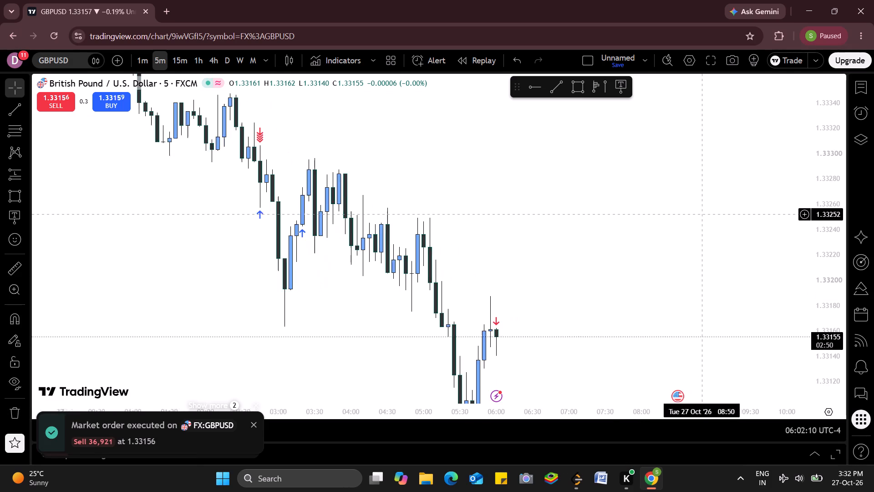
pyautogui.moveTo(703, 318); pyautogui.dragTo(774, 110)
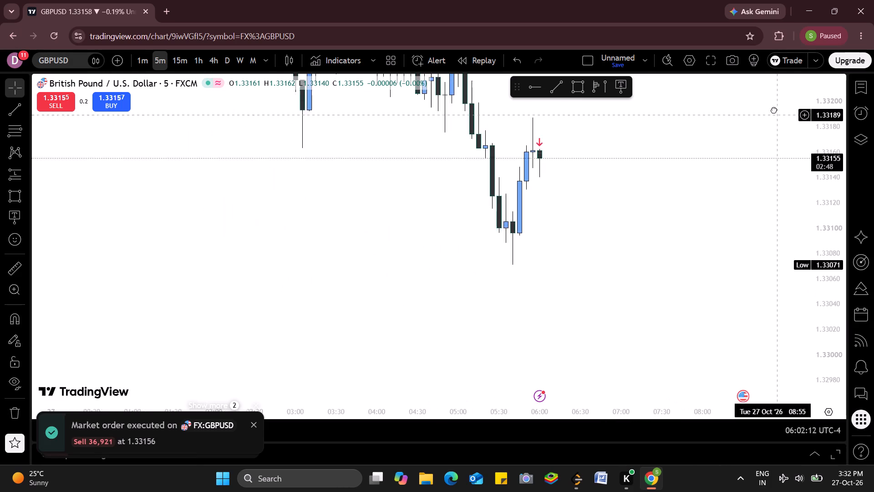
pyautogui.moveTo(774, 110); pyautogui.dragTo(746, 168)
pyautogui.hscroll(-6, 723, 180)
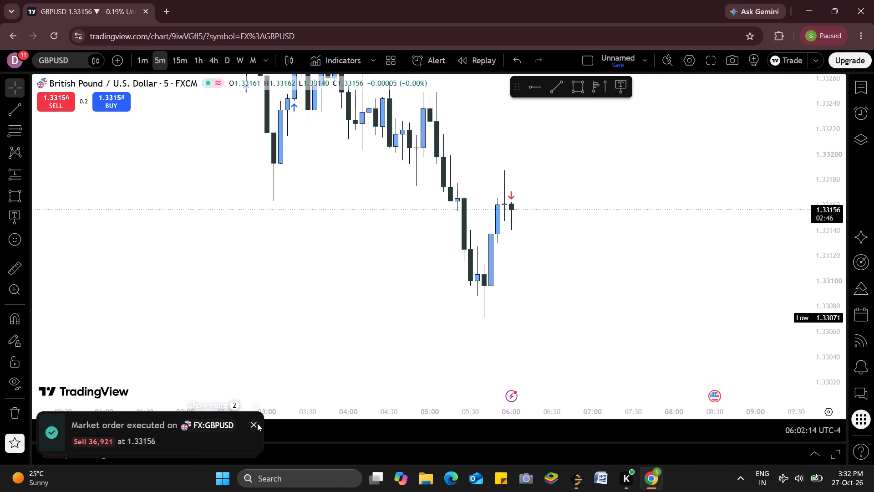
pyautogui.click(258, 423)
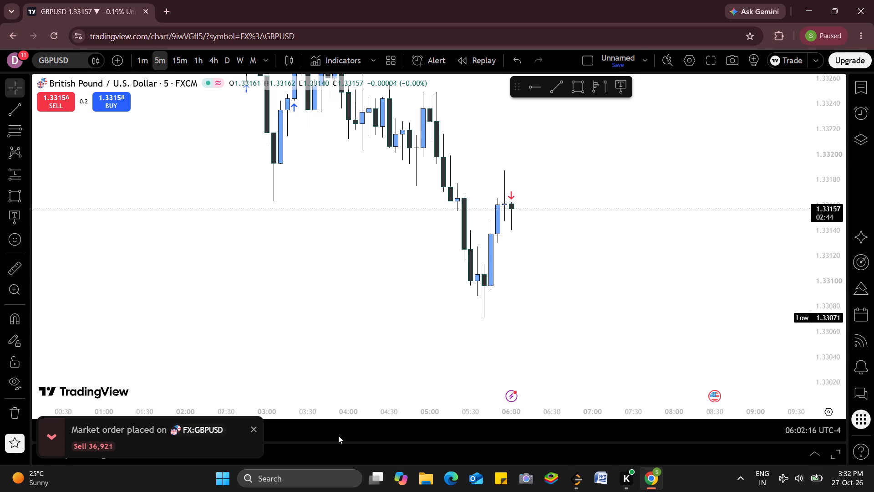
pyautogui.click(250, 428)
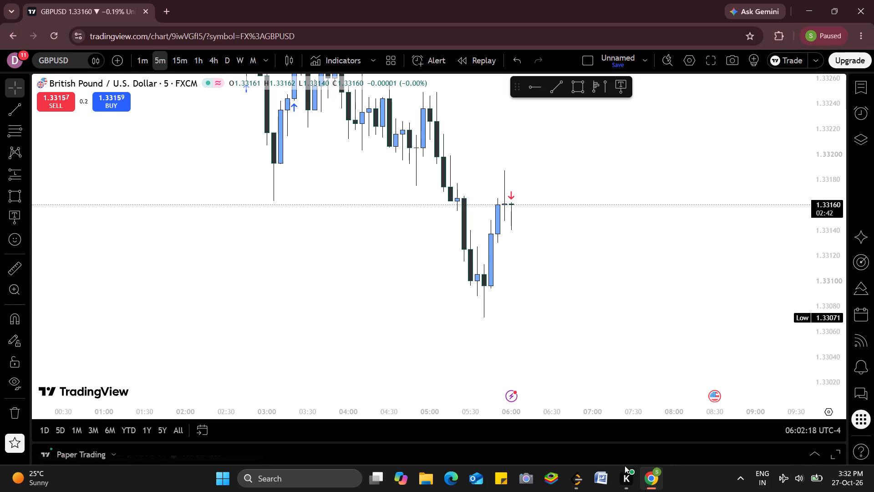
# Check the paper trading account's positions and orders, and return to the full GBPUSD chart.
pyautogui.click(840, 456)
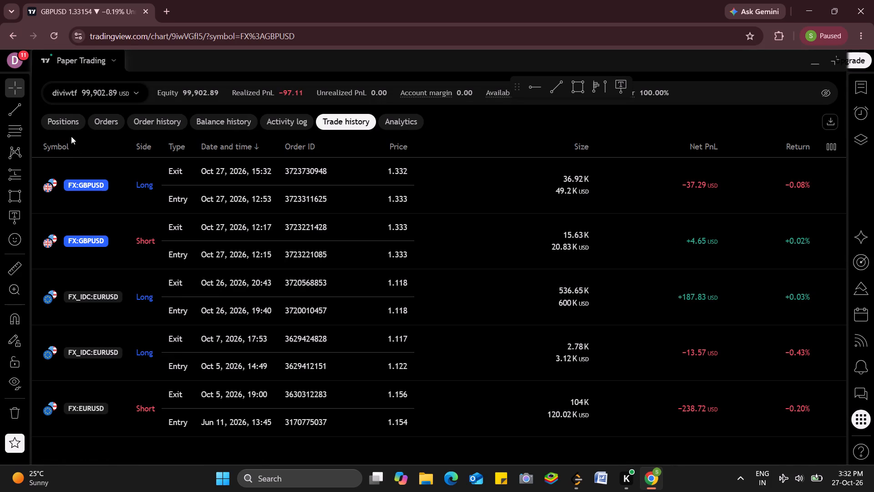
pyautogui.click(63, 122)
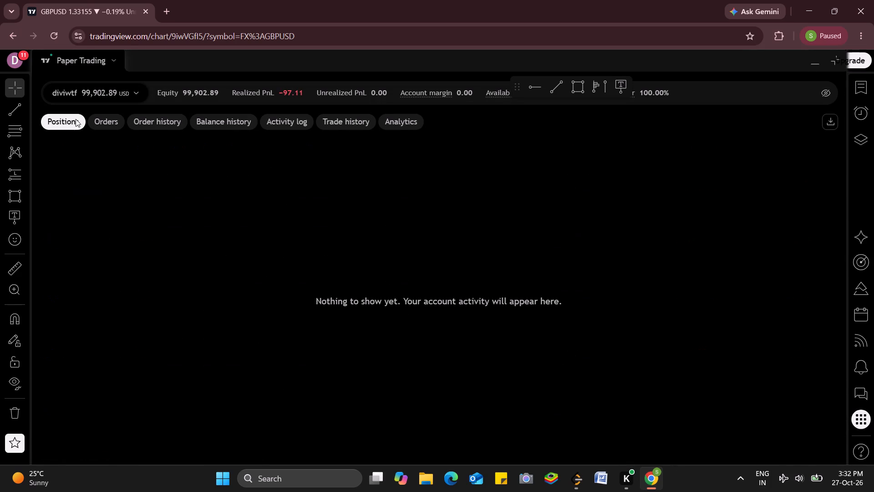
pyautogui.click(110, 121)
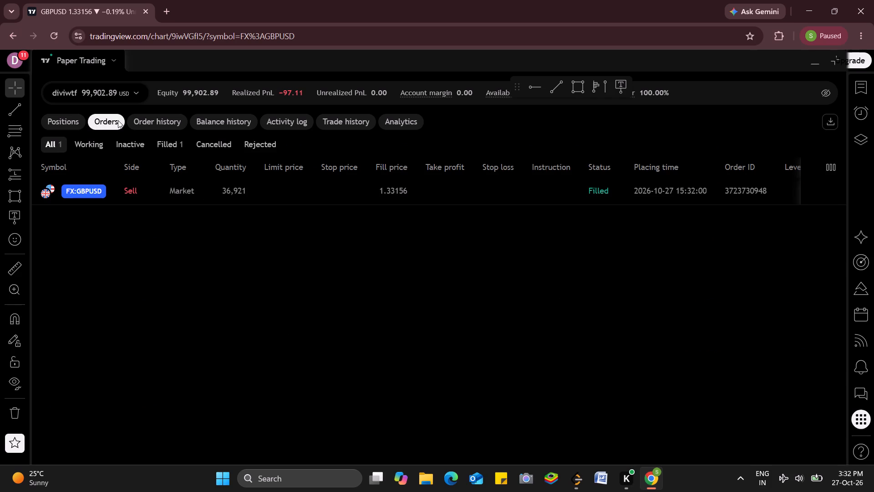
pyautogui.hscroll(-3, 270, 151)
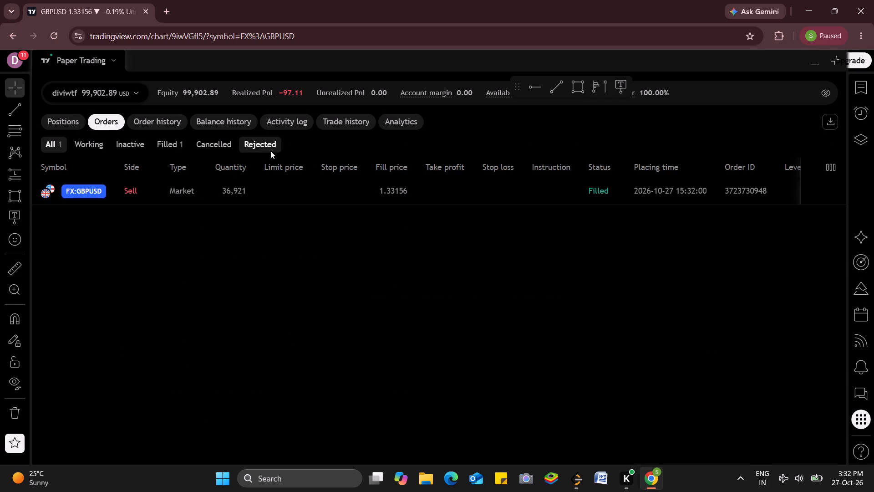
pyautogui.hscroll(-1, 270, 151)
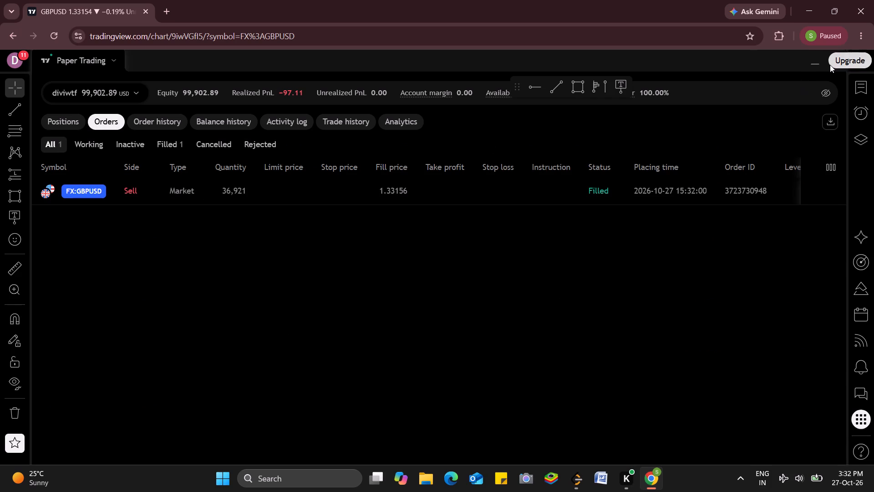
pyautogui.click(830, 65)
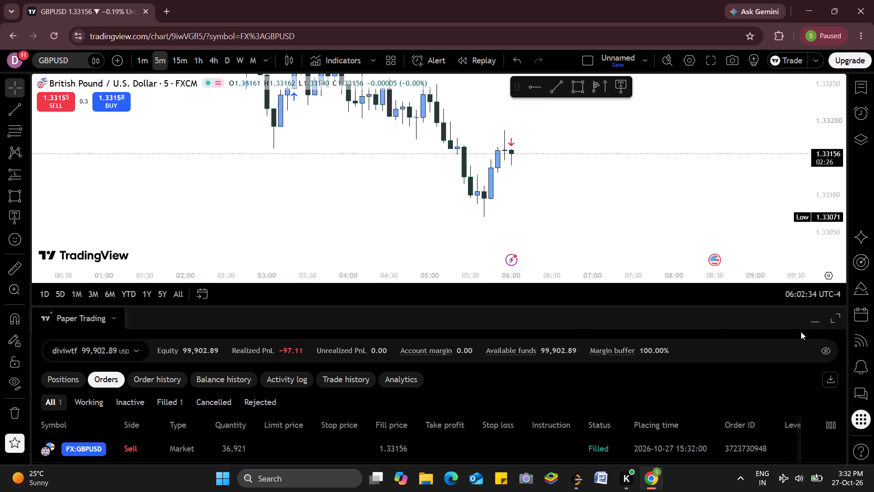
pyautogui.click(816, 324)
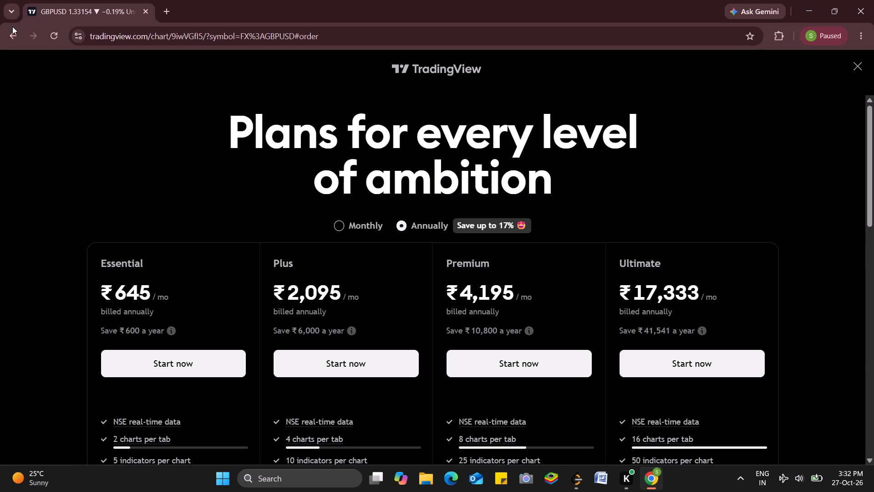
pyautogui.click(13, 29)
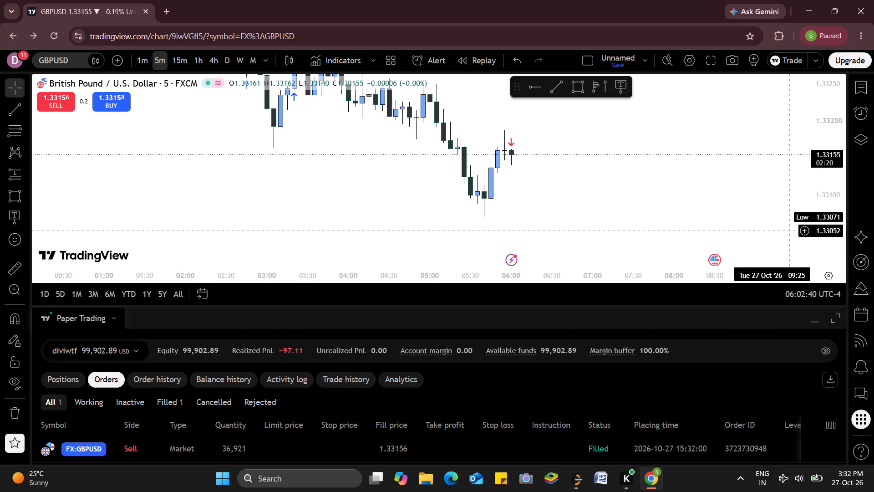
pyautogui.click(821, 317)
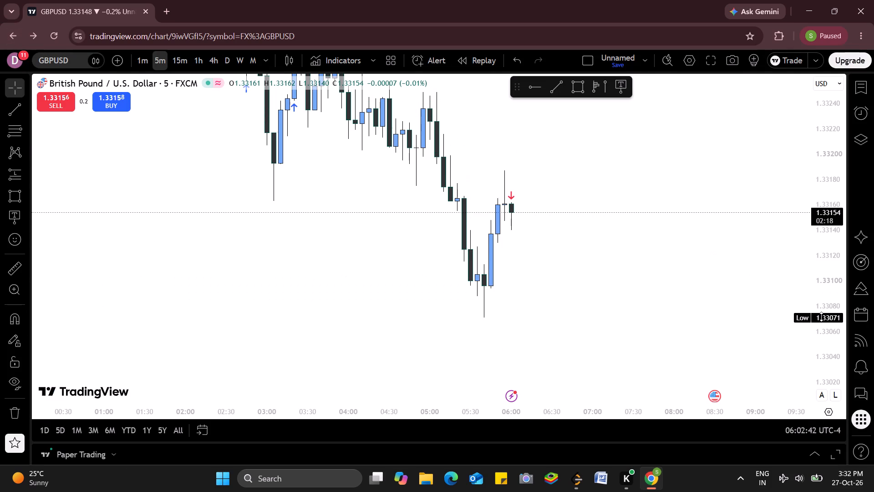
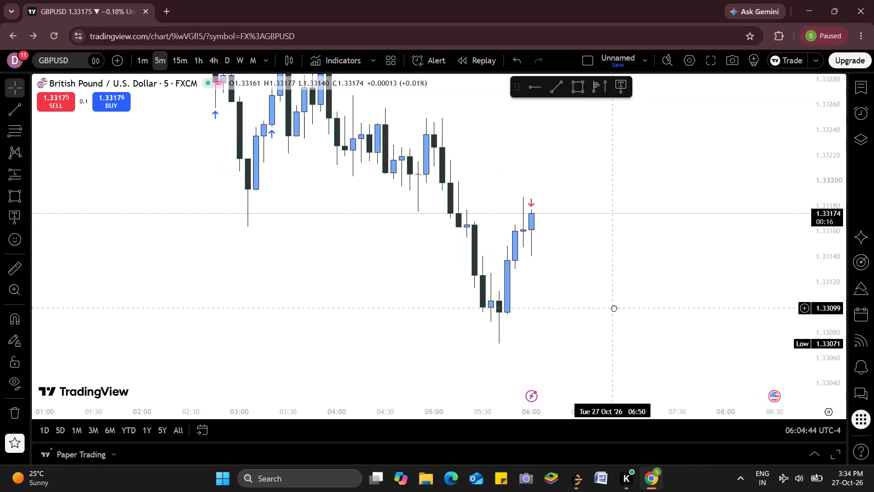
# Review GBPUSD price action on the daily timeframe and return the chart to the 5-minute timeframe.
pyautogui.click(221, 62)
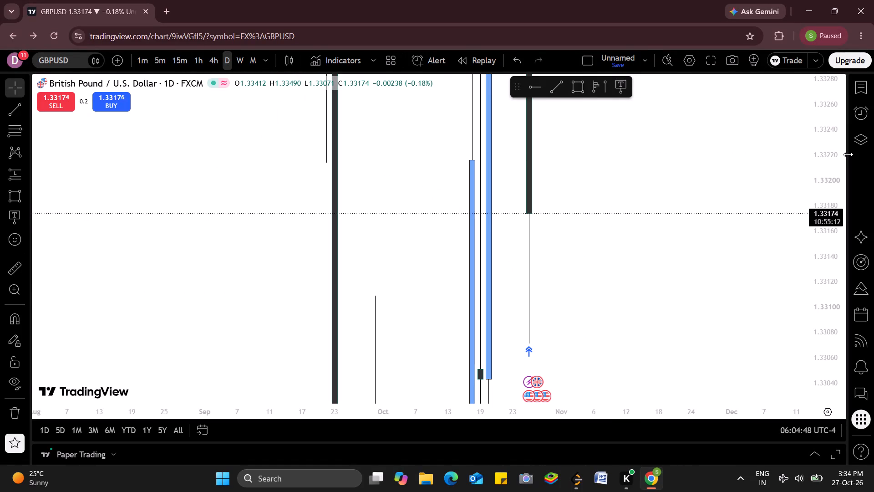
pyautogui.moveTo(827, 125); pyautogui.dragTo(873, 491)
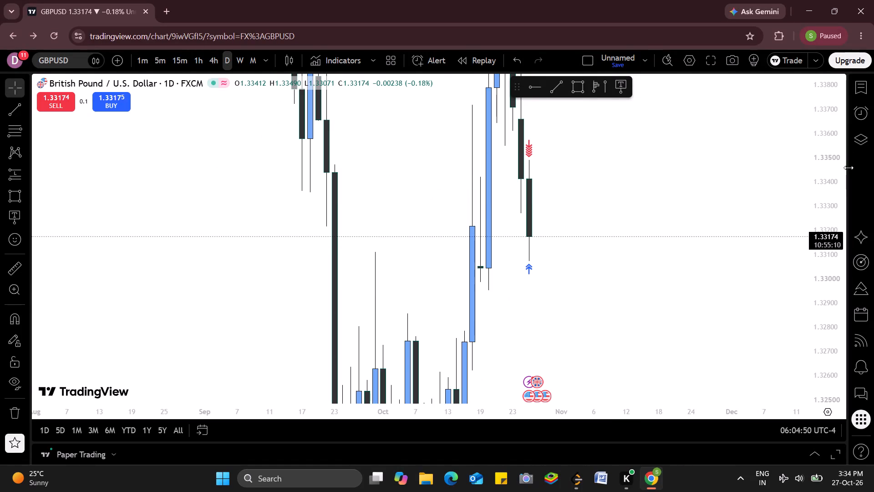
pyautogui.moveTo(823, 139); pyautogui.dragTo(806, 325)
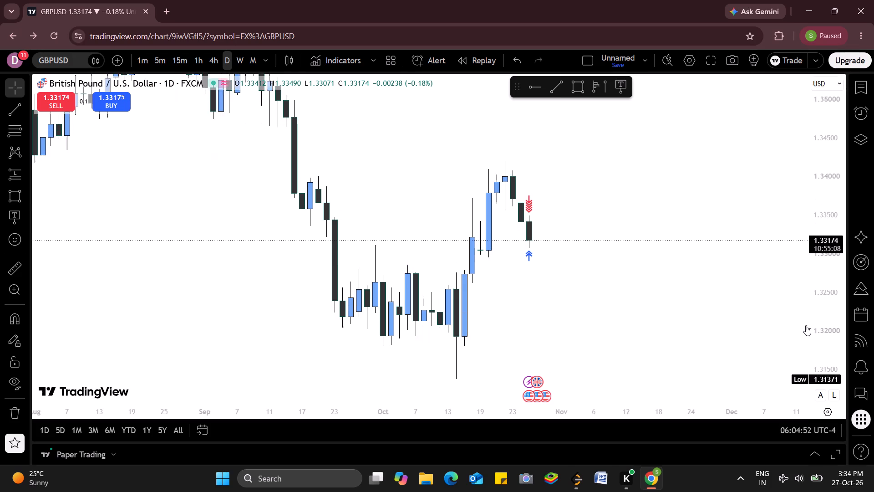
pyautogui.moveTo(806, 325); pyautogui.dragTo(797, 345)
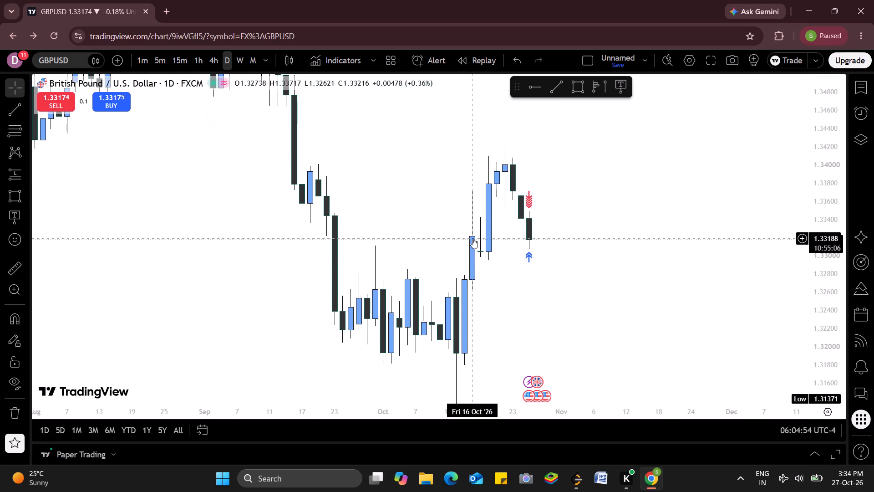
pyautogui.click(205, 64)
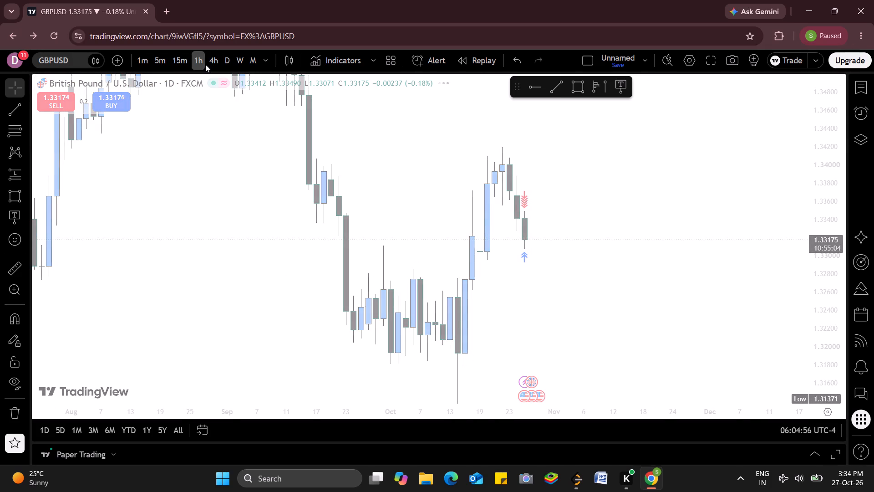
pyautogui.click(175, 61)
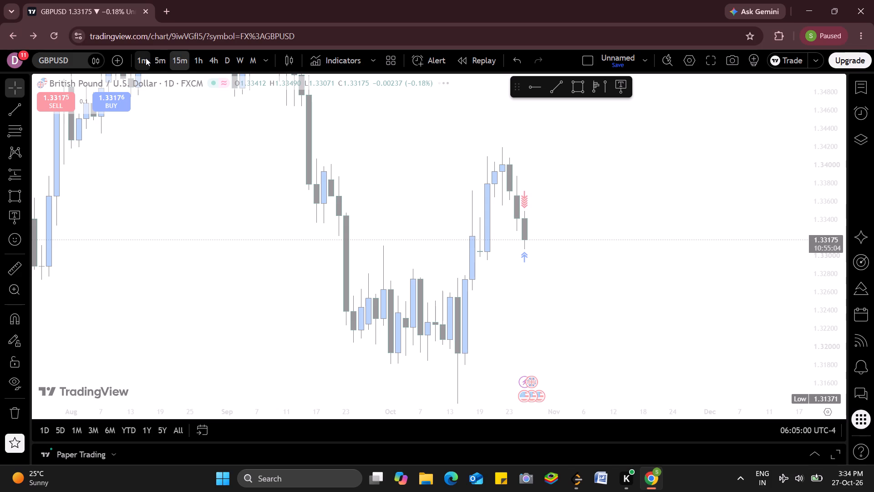
pyautogui.click(159, 60)
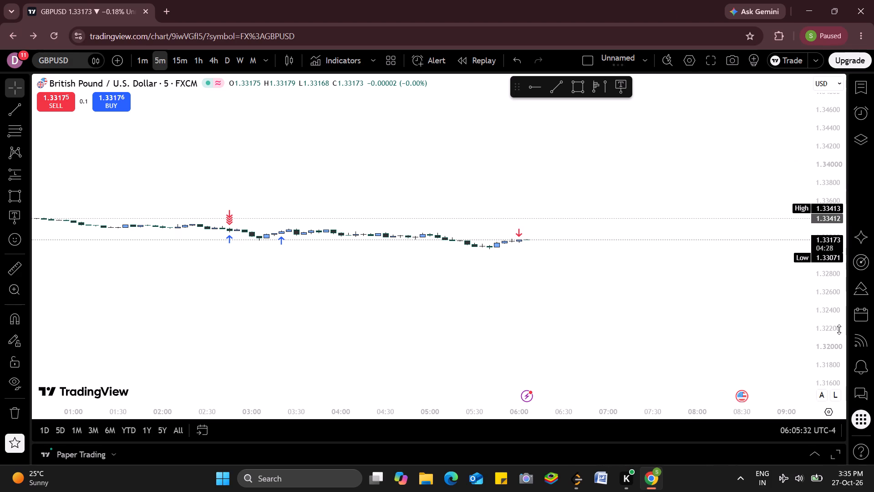
# Draw a horizontal trend line under the swing low at about 1.33163, from 02:40 to 03:40 on 27 October.
pyautogui.moveTo(839, 329); pyautogui.dragTo(828, 186)
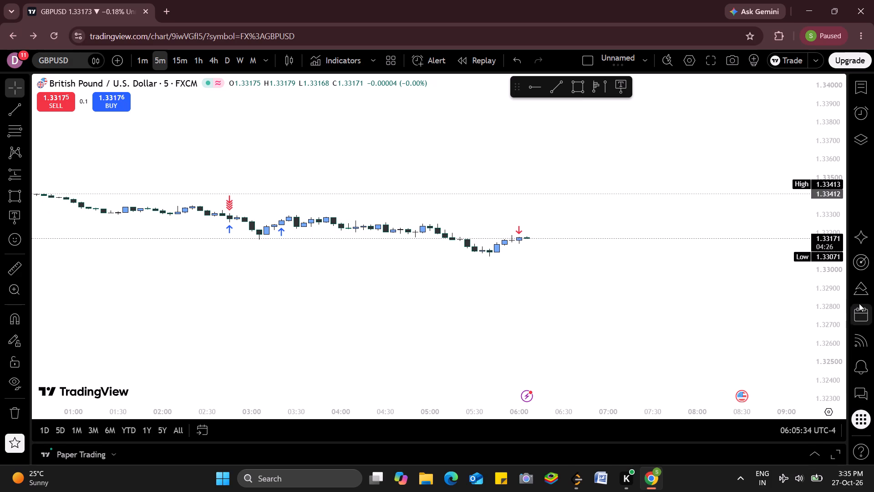
pyautogui.scroll(1, 838, 314)
pyautogui.moveTo(818, 310); pyautogui.dragTo(864, 0)
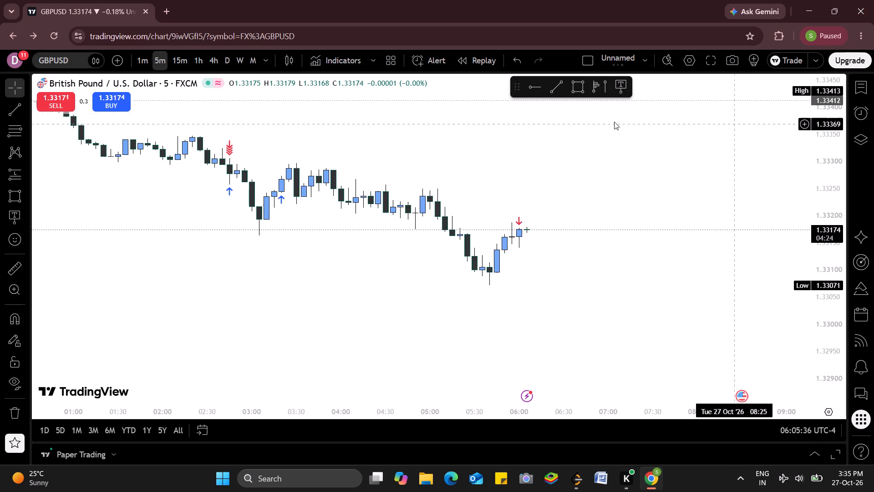
pyautogui.moveTo(578, 351); pyautogui.dragTo(605, 231, button='right')
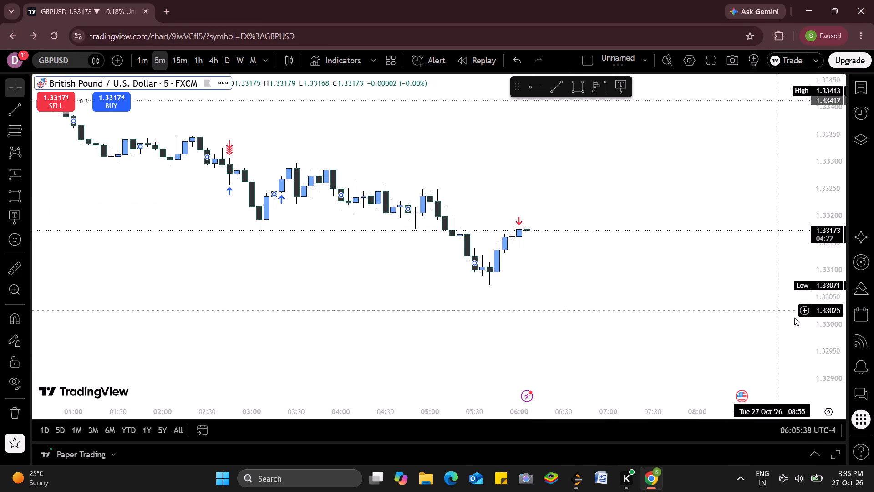
pyautogui.moveTo(828, 331); pyautogui.dragTo(807, 82)
pyautogui.moveTo(660, 160); pyautogui.dragTo(674, 256)
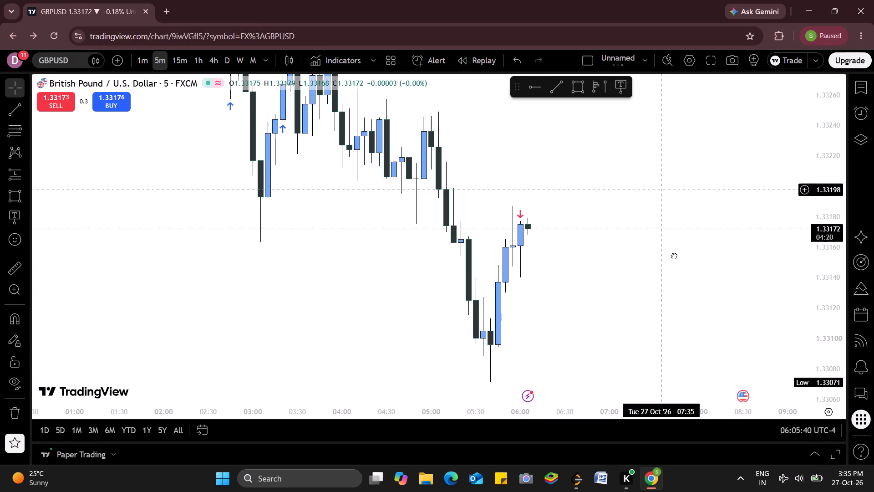
pyautogui.moveTo(674, 256); pyautogui.dragTo(694, 236)
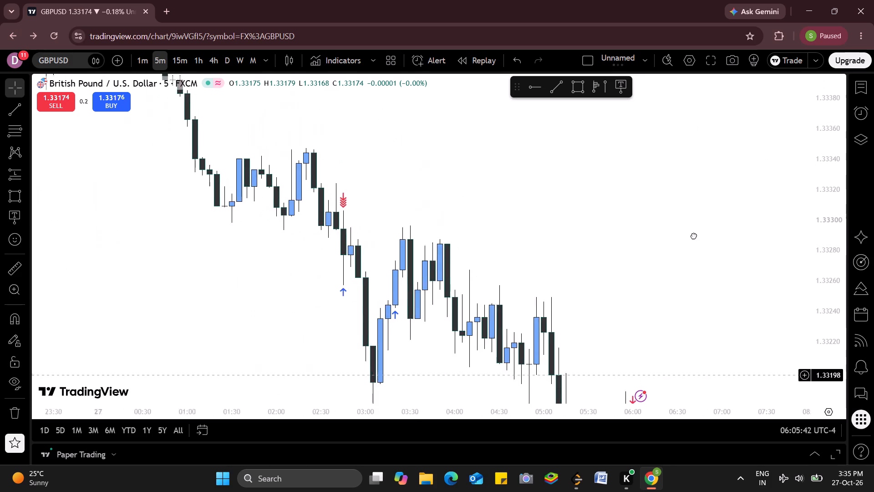
pyautogui.moveTo(694, 236); pyautogui.dragTo(660, 183)
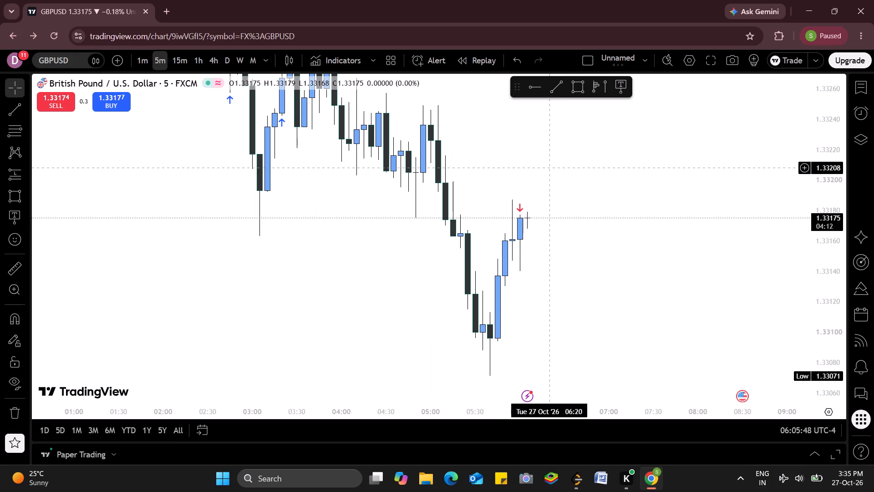
pyautogui.moveTo(549, 168); pyautogui.dragTo(556, 210)
pyautogui.click(550, 96)
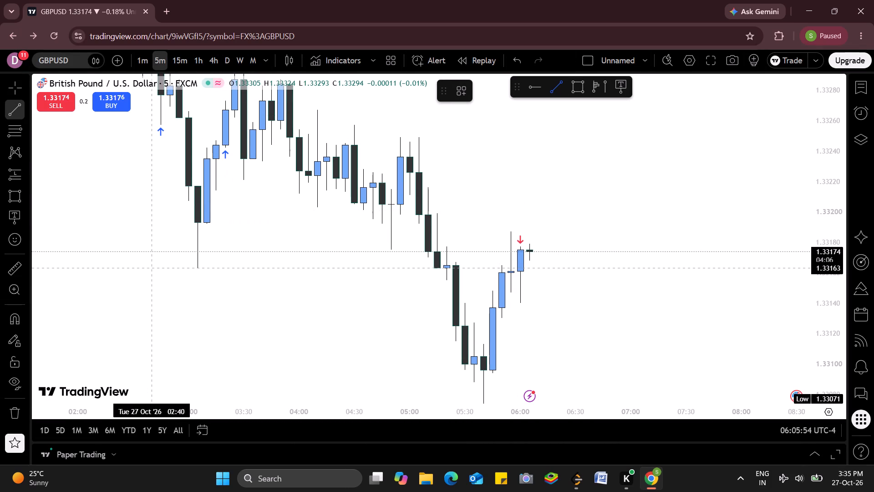
pyautogui.moveTo(155, 268); pyautogui.dragTo(267, 268)
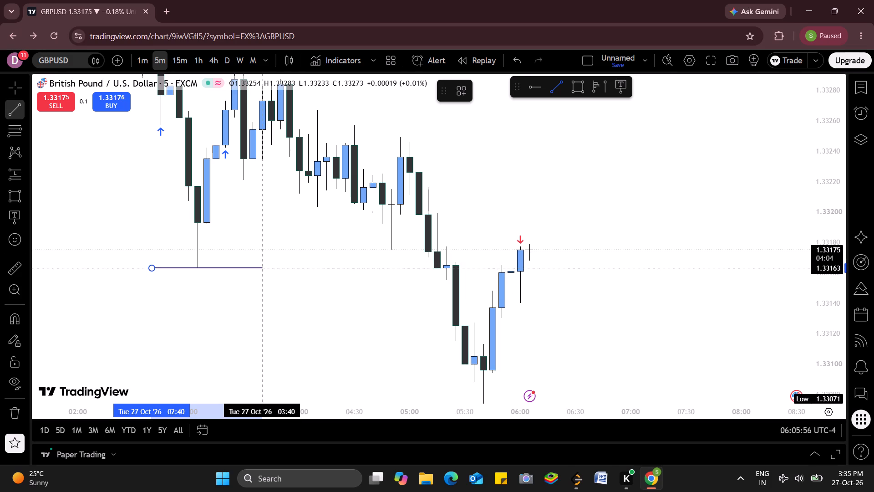
pyautogui.moveTo(267, 268); pyautogui.dragTo(267, 267)
pyautogui.click(267, 267)
pyautogui.click(338, 309)
# Draw a horizontal trend line along the swing high at about 1.33296, from 03:15 to 04:05.
pyautogui.moveTo(338, 309); pyautogui.dragTo(374, 462)
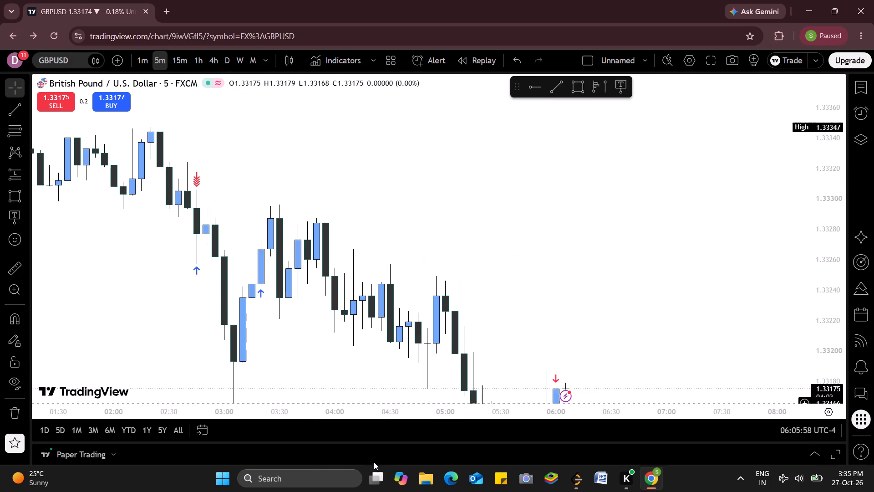
pyautogui.moveTo(374, 462); pyautogui.dragTo(367, 437)
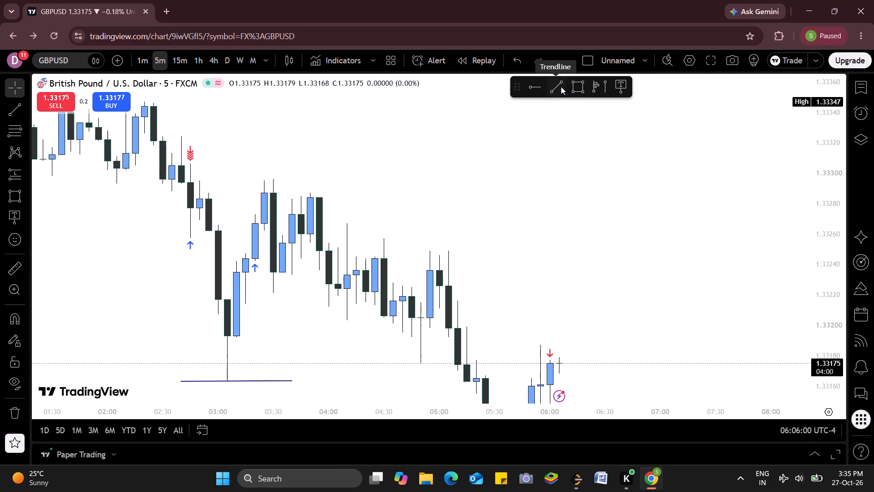
pyautogui.click(561, 87)
pyautogui.moveTo(244, 179); pyautogui.dragTo(336, 179)
pyautogui.click(336, 179)
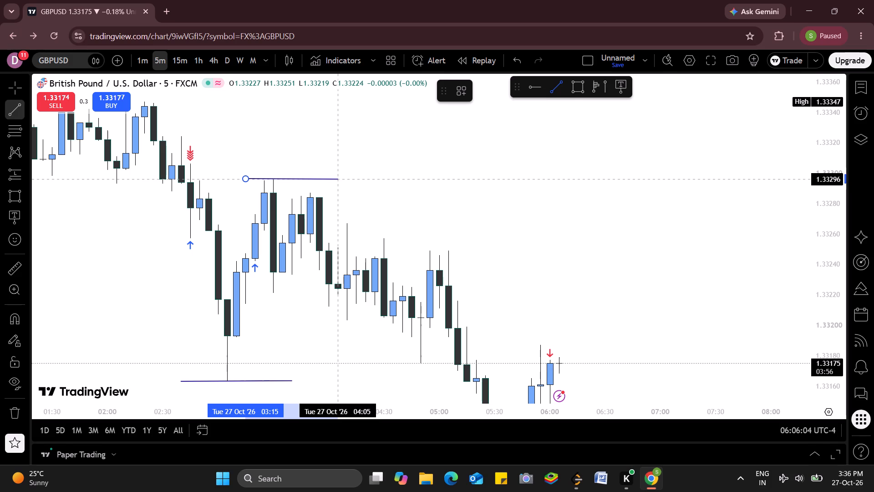
pyautogui.click(442, 182)
# Draw a short trend line at the session low, from 05:30 to 05:55, and nudge it to about 1.33070.
pyautogui.moveTo(442, 182); pyautogui.dragTo(315, 65)
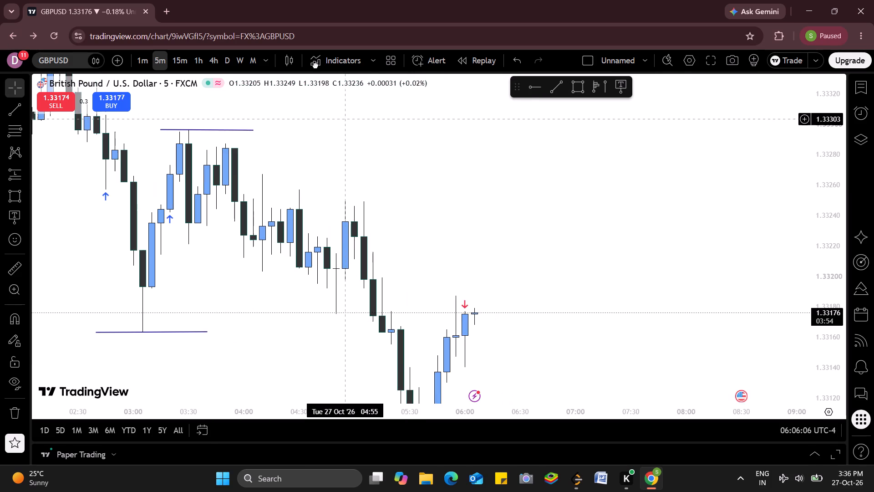
pyautogui.moveTo(315, 65); pyautogui.dragTo(228, 0)
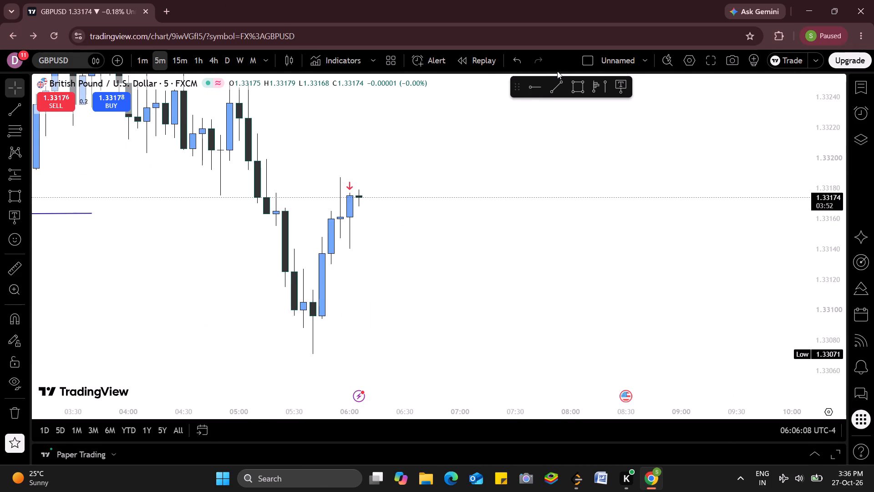
pyautogui.click(559, 91)
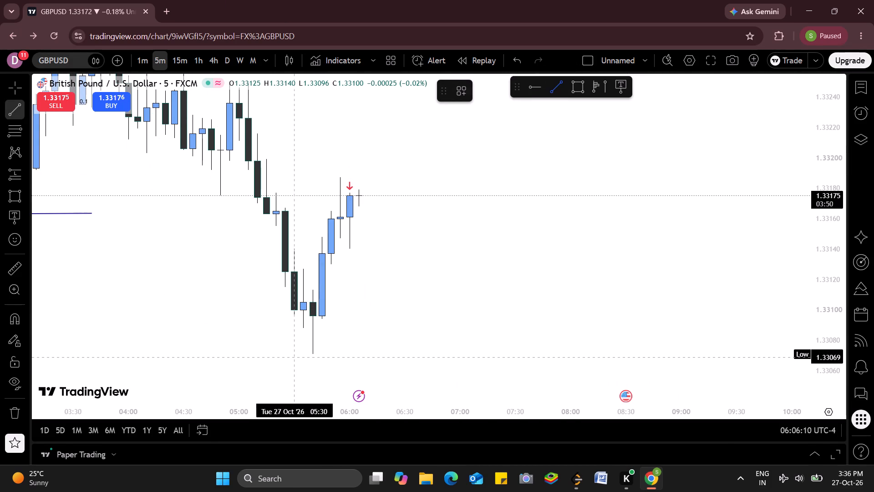
pyautogui.moveTo(294, 357); pyautogui.dragTo(363, 356)
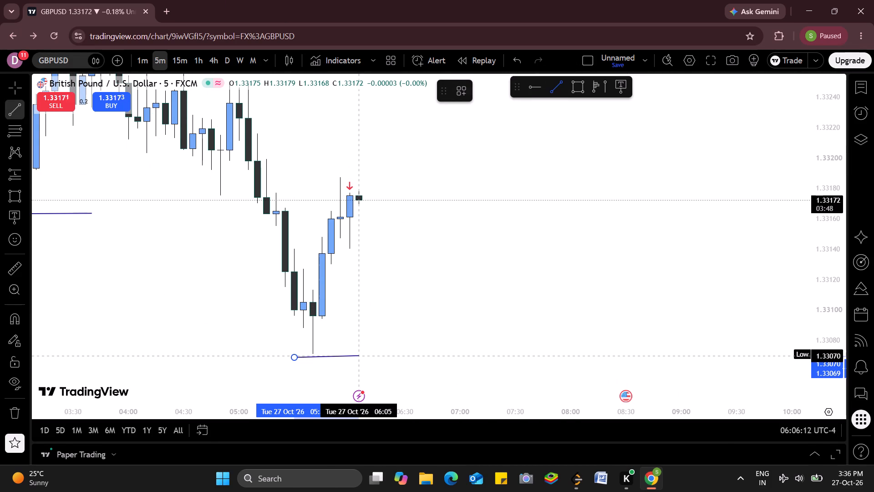
pyautogui.moveTo(363, 356); pyautogui.dragTo(363, 355)
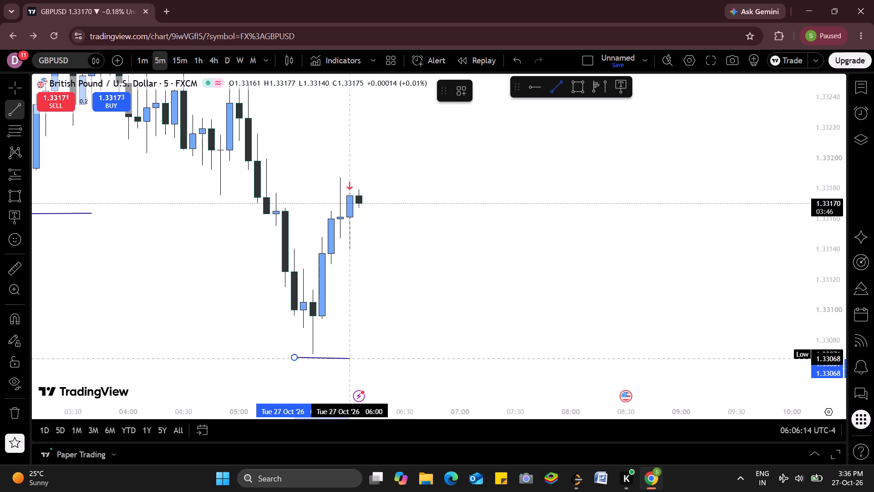
pyautogui.click(341, 358)
pyautogui.click(329, 359)
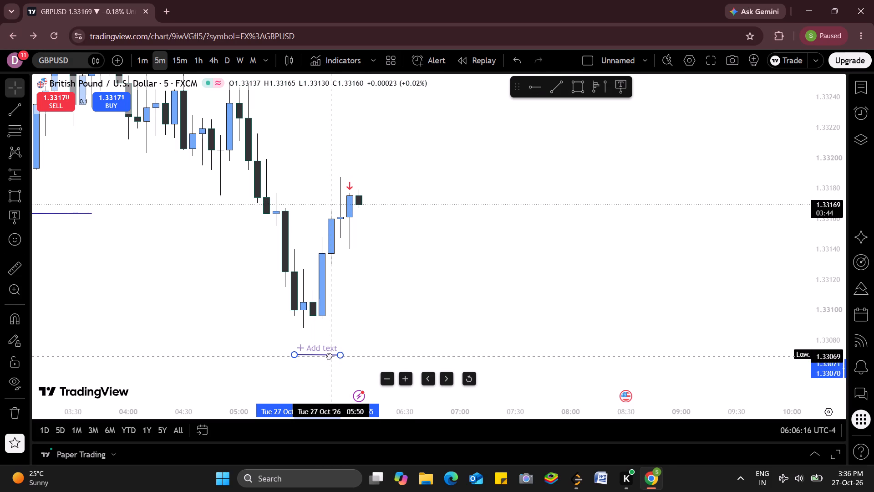
pyautogui.click(330, 355)
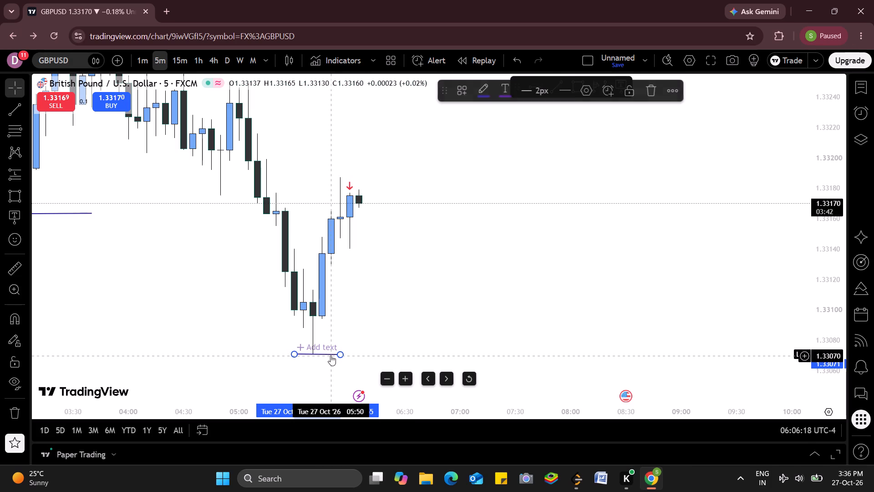
pyautogui.click(371, 354)
# Draw a short horizontal trend line across the twin highs at about 1.33249, from 05:00 to 05:20.
pyautogui.moveTo(464, 216); pyautogui.dragTo(471, 275)
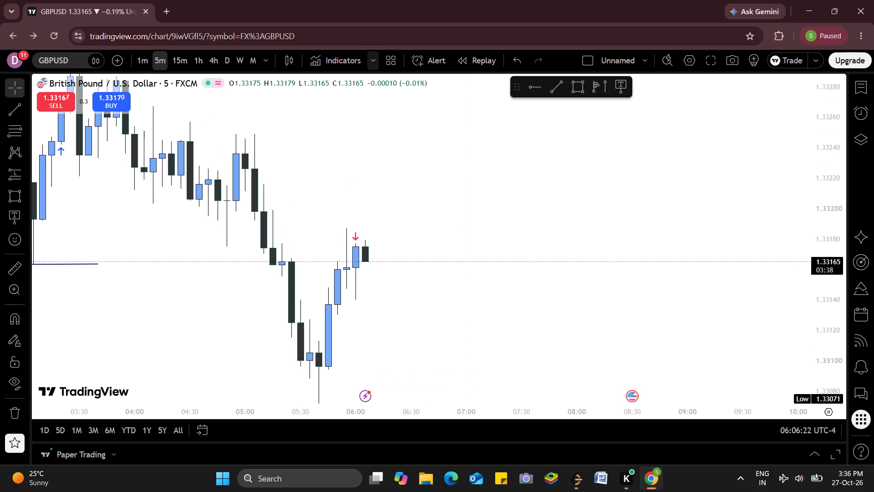
pyautogui.moveTo(372, 138); pyautogui.dragTo(415, 221)
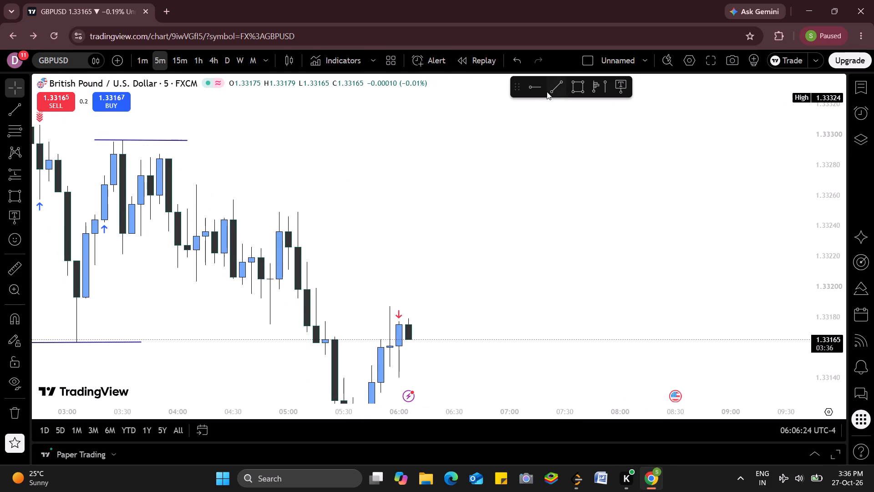
pyautogui.click(551, 92)
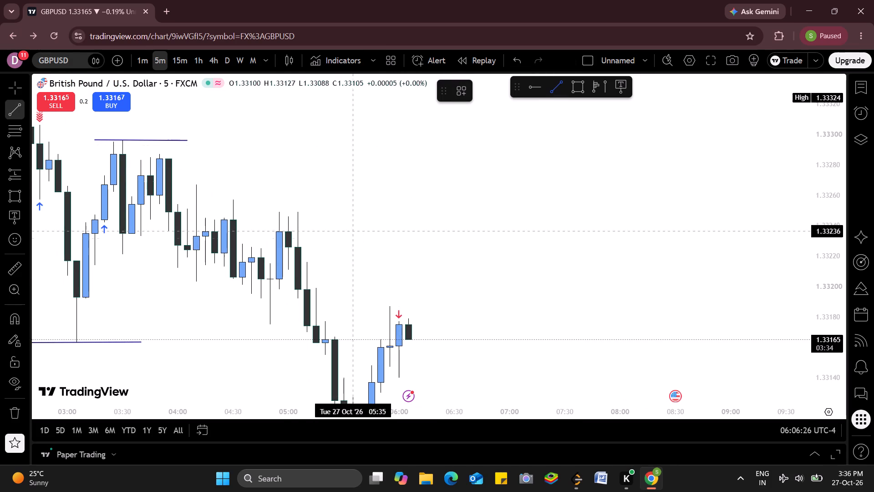
pyautogui.moveTo(289, 211); pyautogui.dragTo(312, 210)
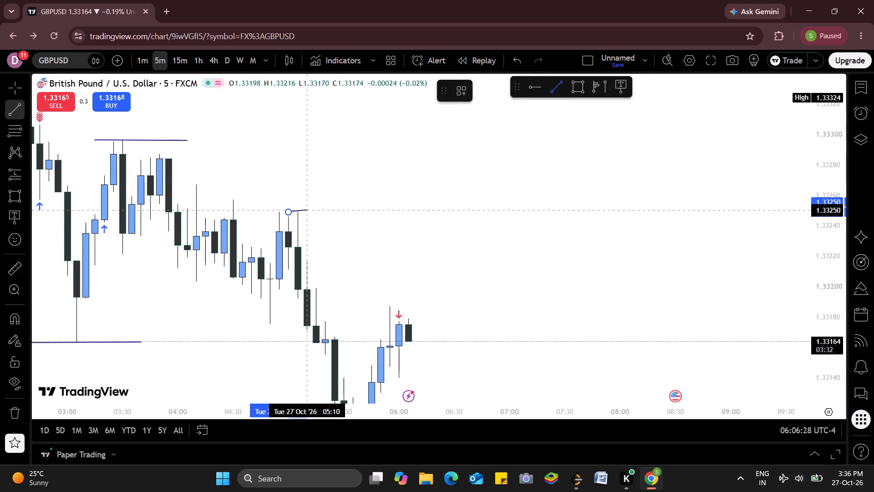
pyautogui.moveTo(312, 210); pyautogui.dragTo(320, 213)
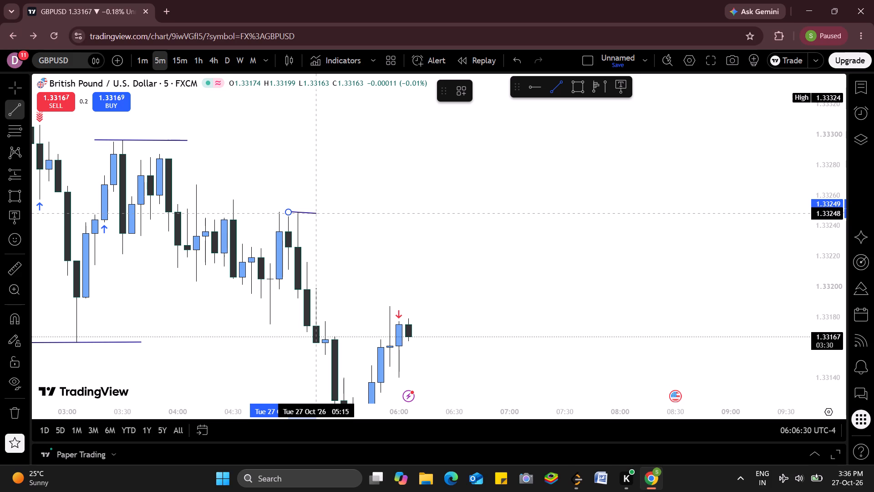
pyautogui.moveTo(320, 213); pyautogui.dragTo(320, 214)
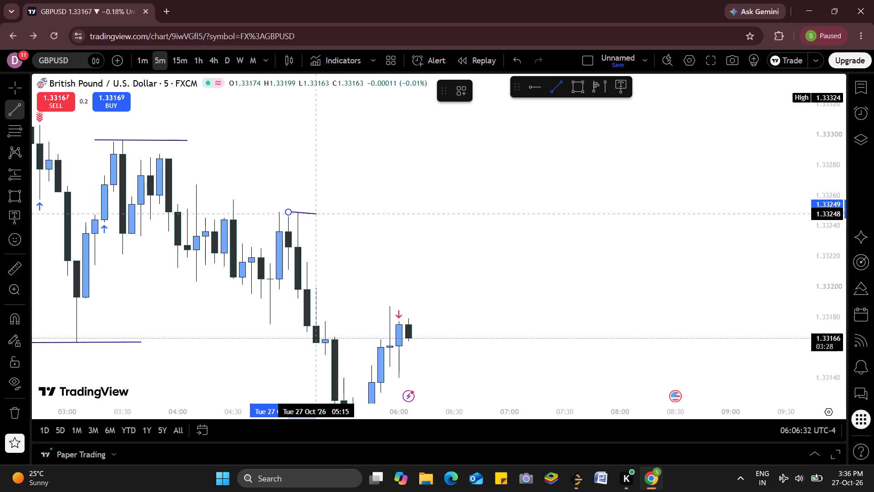
pyautogui.moveTo(320, 214); pyautogui.dragTo(320, 212)
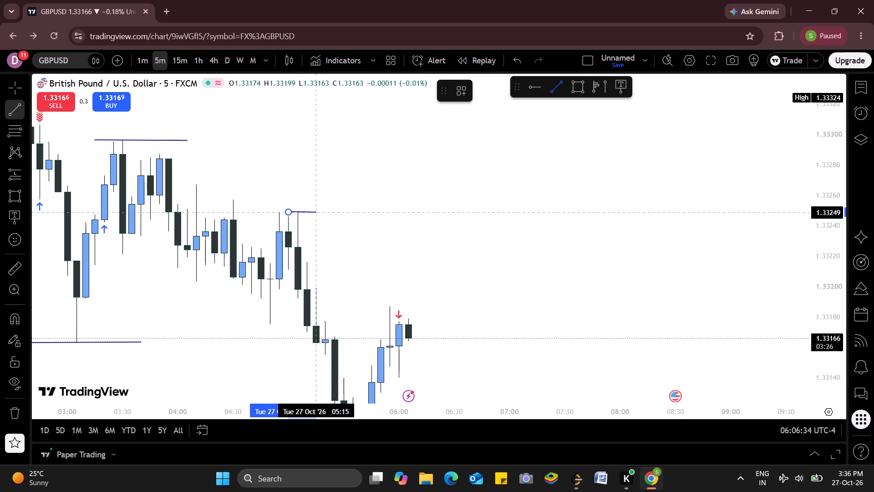
pyautogui.scroll(1, 332, 205)
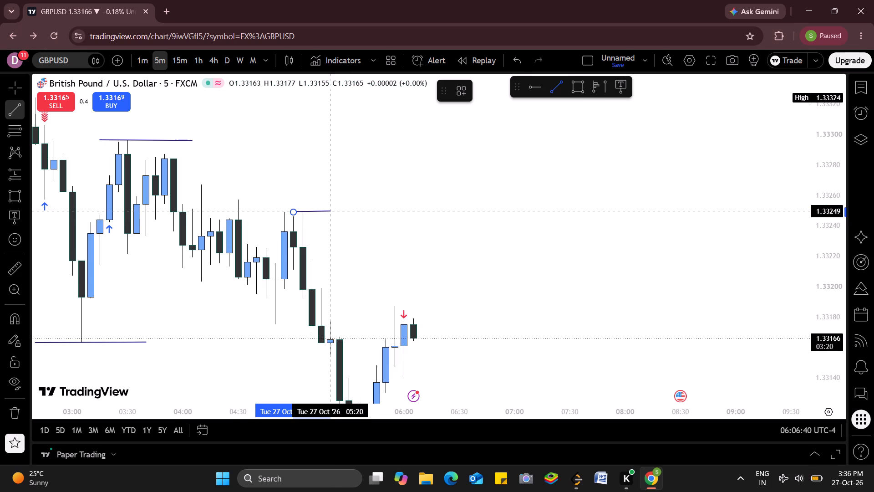
pyautogui.click(330, 211)
pyautogui.click(370, 264)
# Draw a short horizontal trend line under the swing low at about 1.33175, from 04:40 to 05:05.
pyautogui.moveTo(370, 264); pyautogui.dragTo(383, 200)
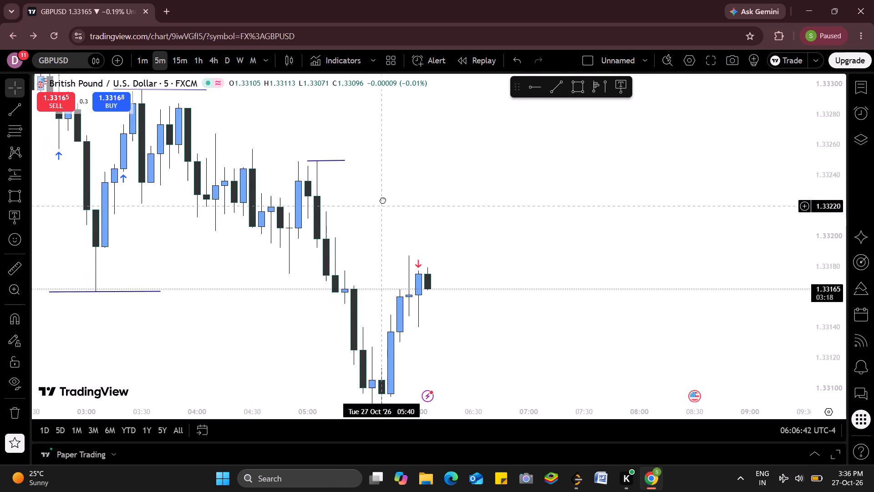
pyautogui.moveTo(383, 200); pyautogui.dragTo(374, 200)
pyautogui.click(558, 84)
pyautogui.hscroll(-1, 282, 266)
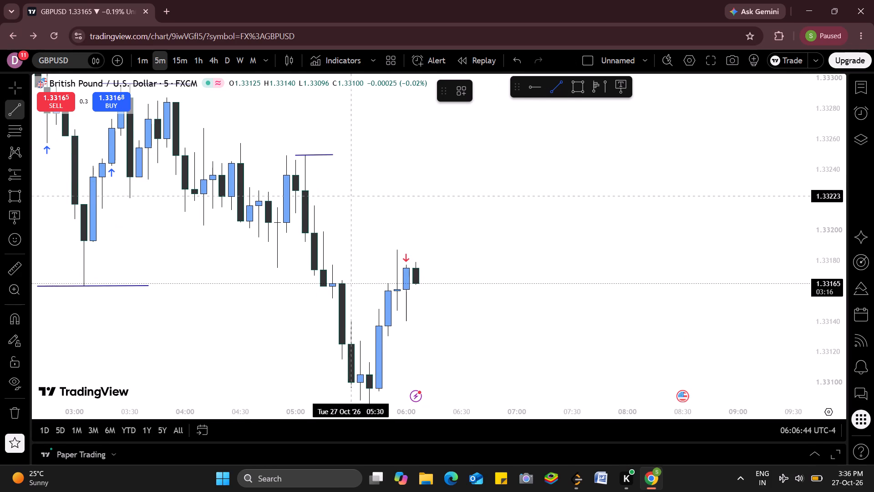
pyautogui.hscroll(-1, 346, 197)
pyautogui.moveTo(261, 268); pyautogui.dragTo(300, 269)
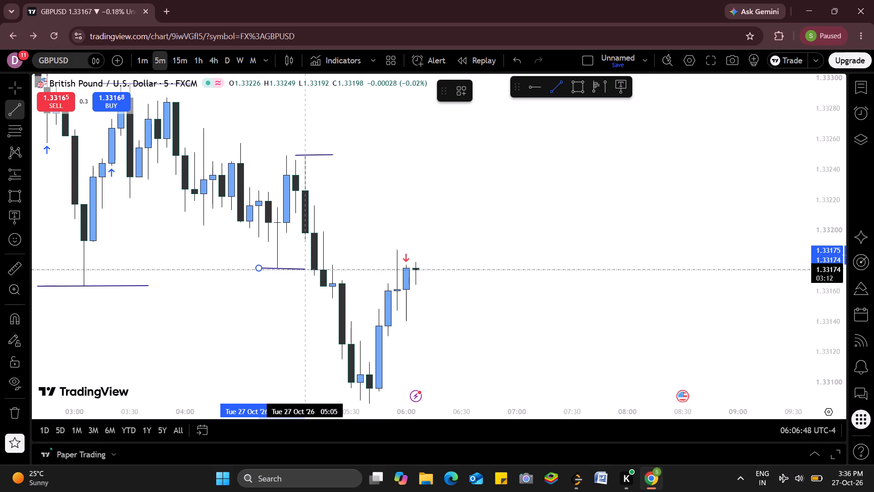
pyautogui.moveTo(300, 269); pyautogui.dragTo(300, 268)
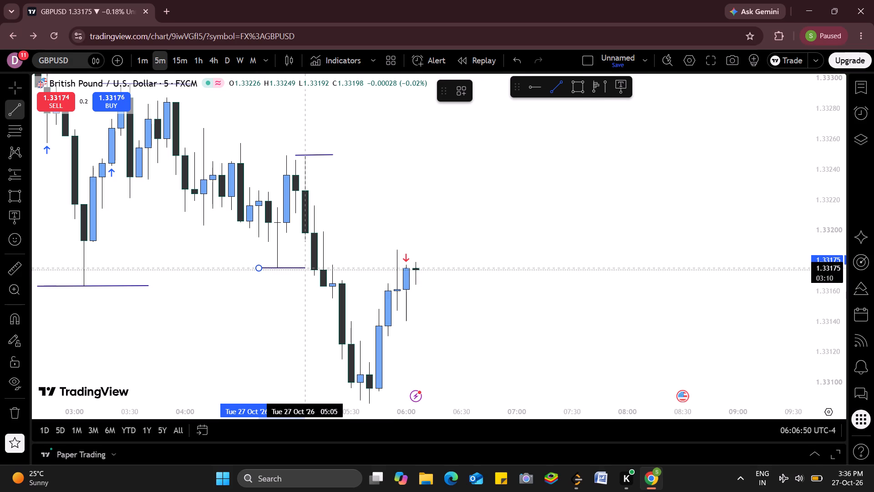
pyautogui.click(300, 268)
# Inspect the details of the sell execution marked above the 06:00 candle.
pyautogui.moveTo(499, 195); pyautogui.dragTo(534, 173)
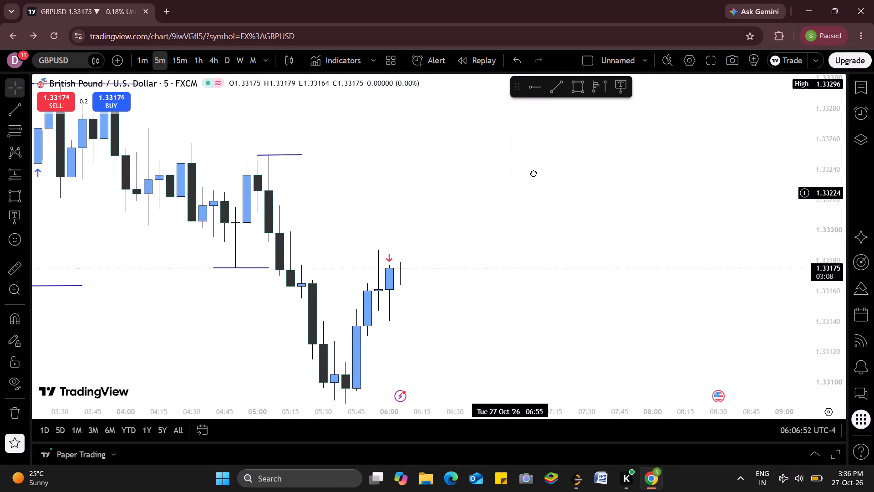
pyautogui.moveTo(534, 173); pyautogui.dragTo(560, 167)
pyautogui.moveTo(560, 167); pyautogui.dragTo(558, 180)
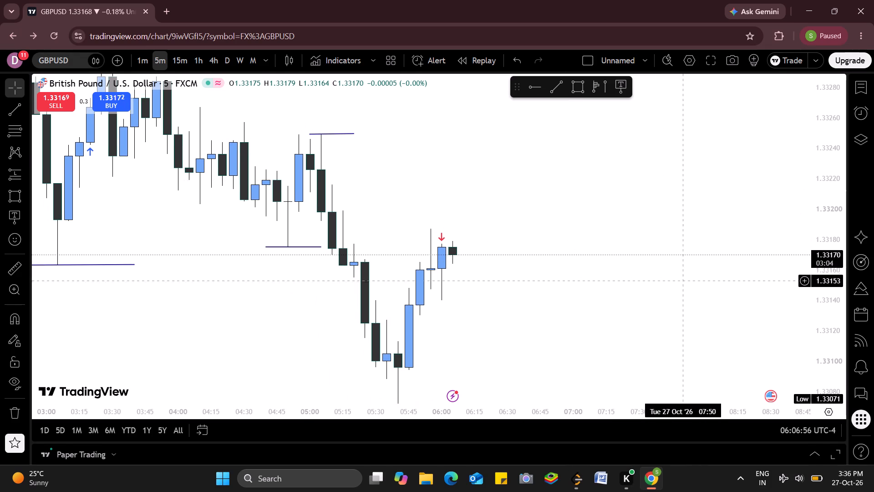
pyautogui.moveTo(680, 280); pyautogui.dragTo(635, 269)
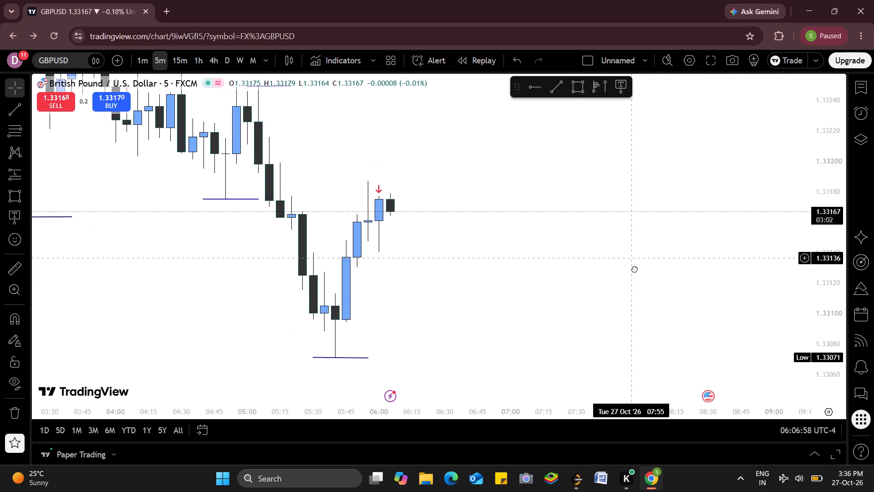
pyautogui.moveTo(635, 269); pyautogui.dragTo(574, 282)
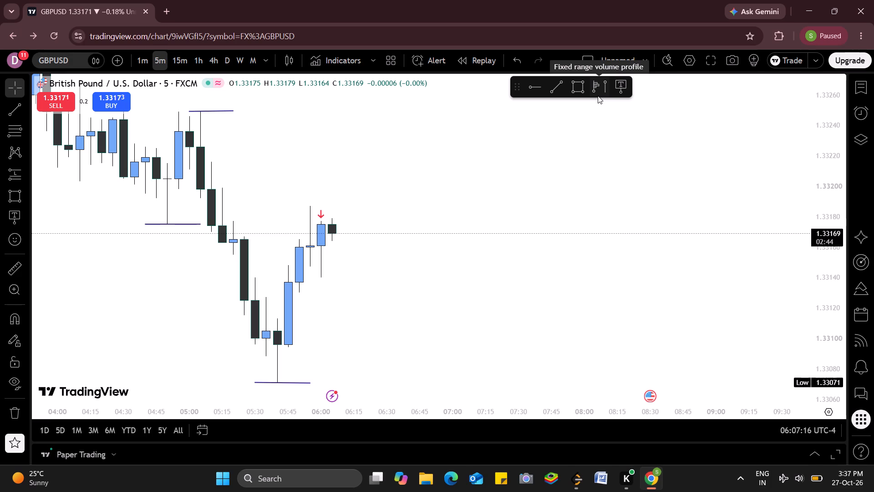
pyautogui.click(320, 211)
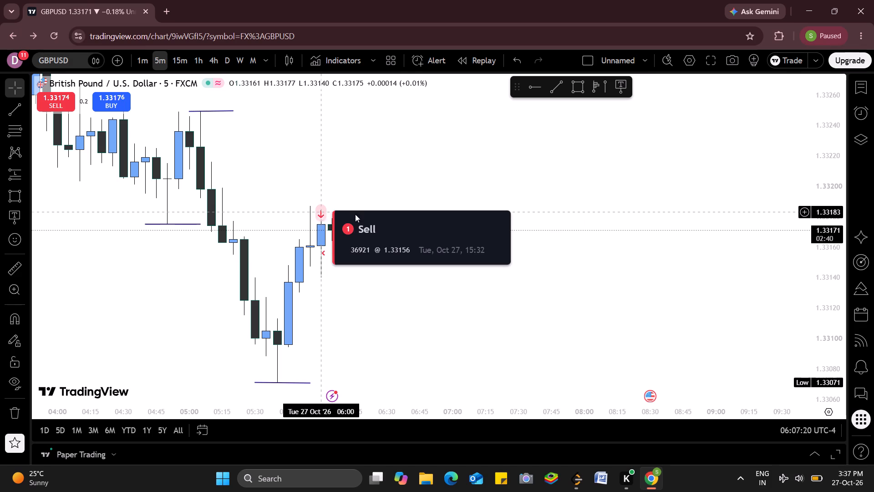
pyautogui.click(400, 230)
pyautogui.click(348, 233)
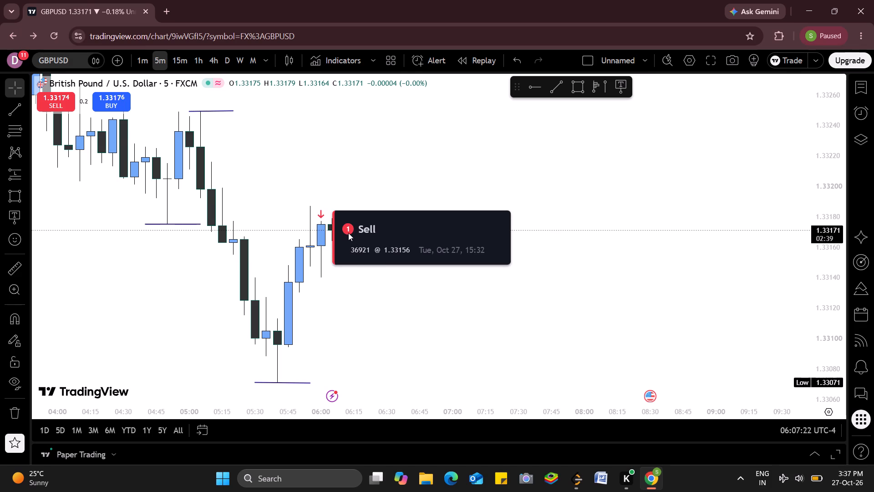
pyautogui.click(389, 138)
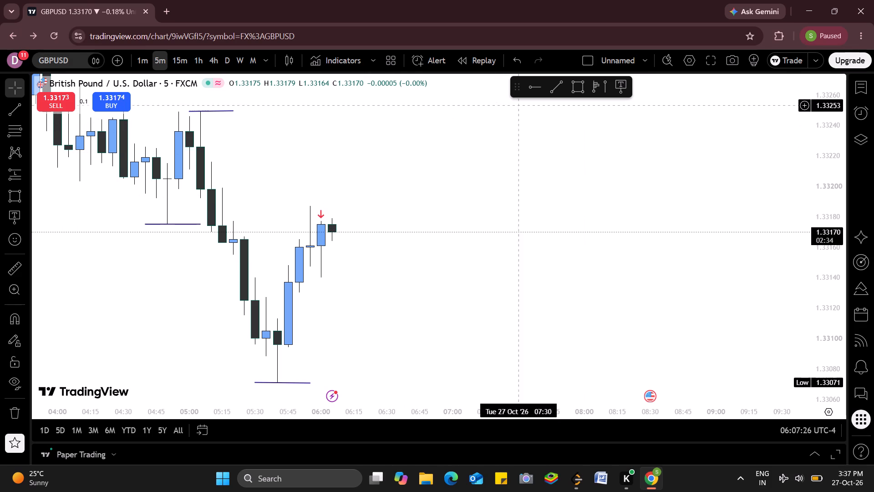
# Draw a rectangle zone between about 1.33156 and 1.33140, spanning 05:15 to 08:00 on 27 October.
pyautogui.click(582, 86)
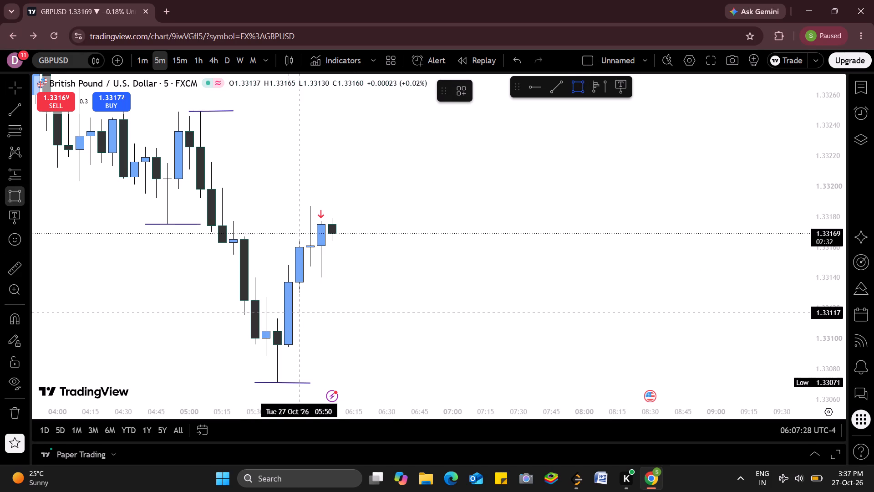
pyautogui.moveTo(227, 252); pyautogui.dragTo(415, 273)
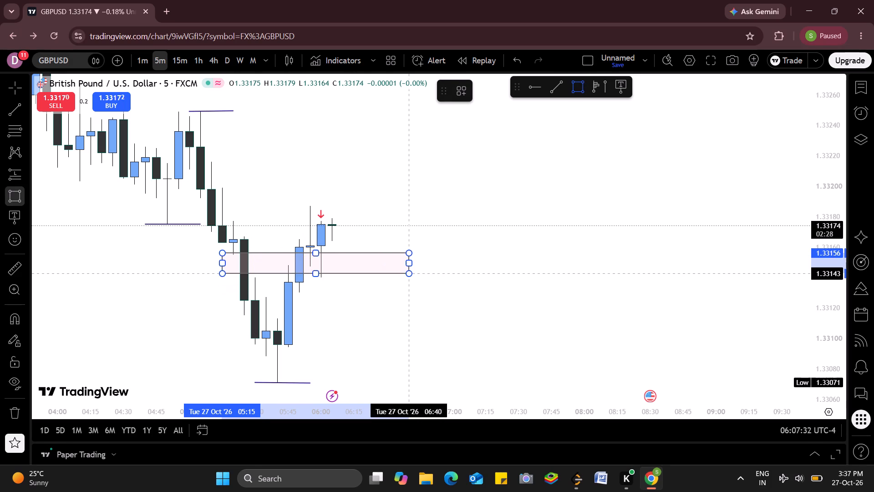
pyautogui.moveTo(415, 273); pyautogui.dragTo(572, 273)
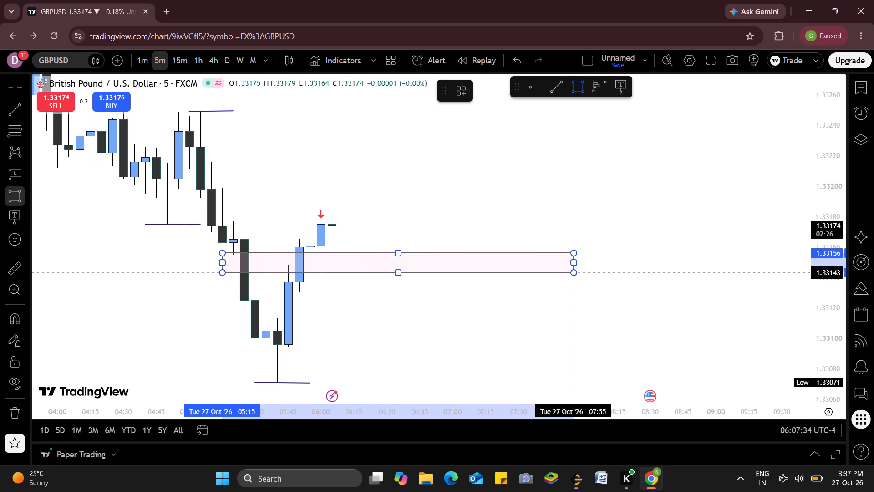
pyautogui.moveTo(572, 273); pyautogui.dragTo(578, 276)
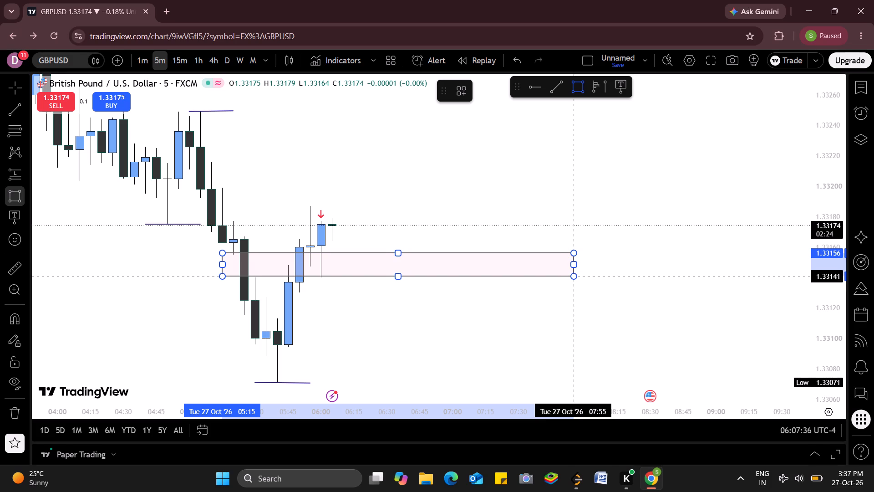
pyautogui.moveTo(578, 276); pyautogui.dragTo(584, 277)
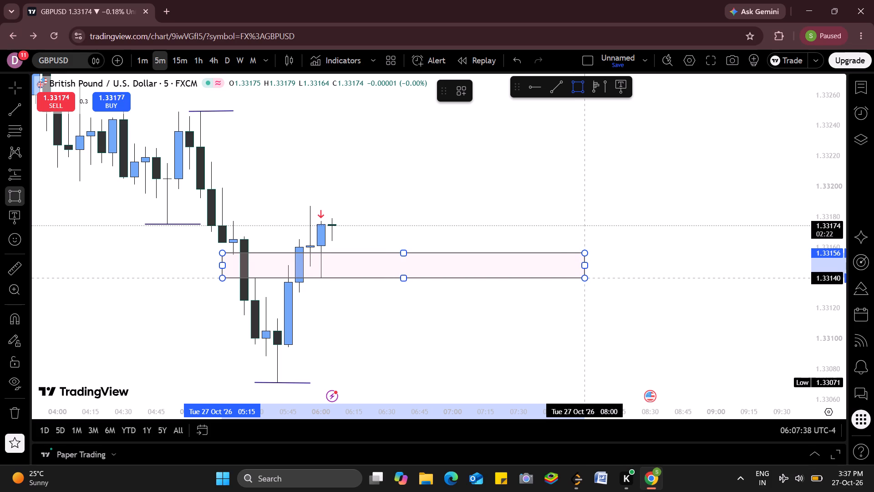
pyautogui.click(584, 277)
pyautogui.click(587, 301)
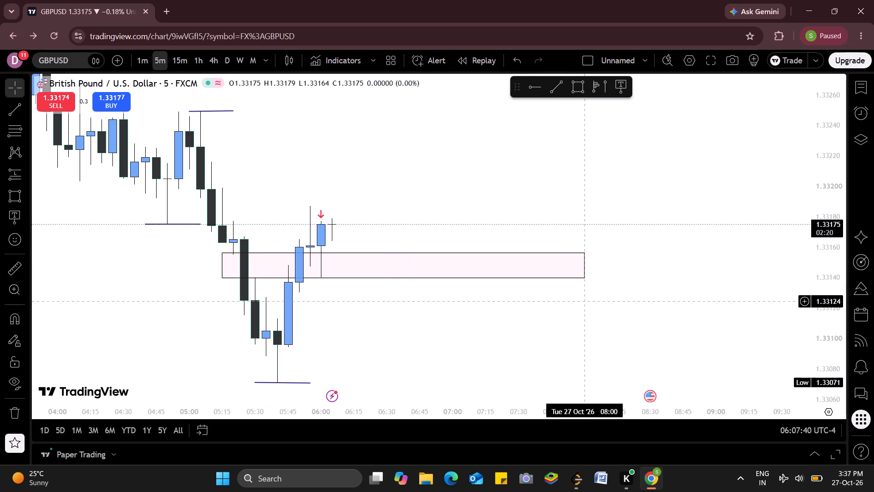
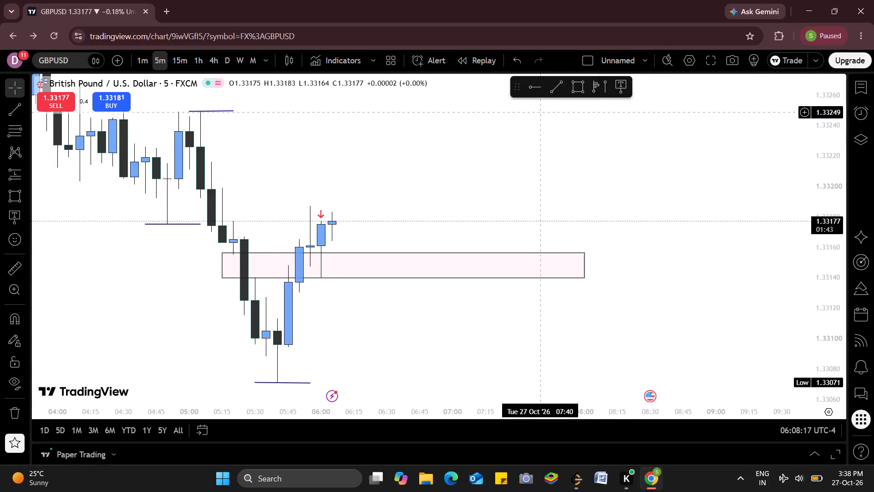
# Draw a second rectangle zone below the first, between about 1.33130 and 1.33113, spanning 05:40 to 07:55 on 27 October.
pyautogui.click(579, 94)
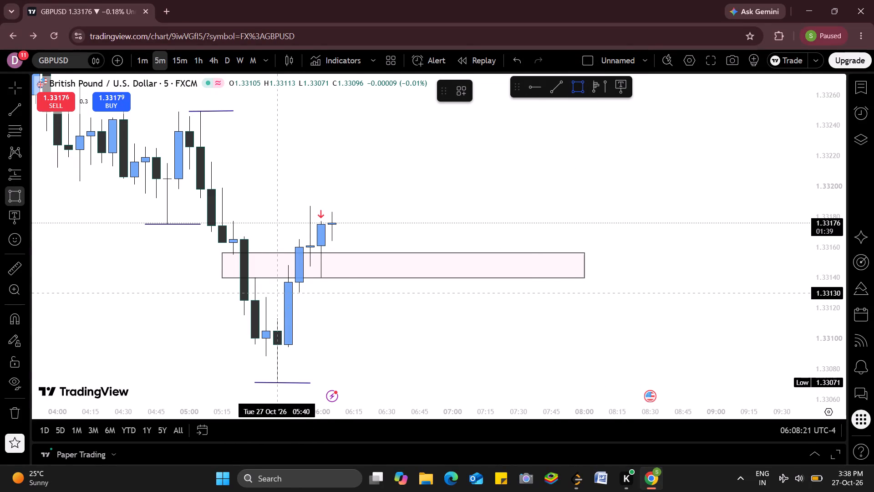
pyautogui.moveTo(278, 293); pyautogui.dragTo(580, 323)
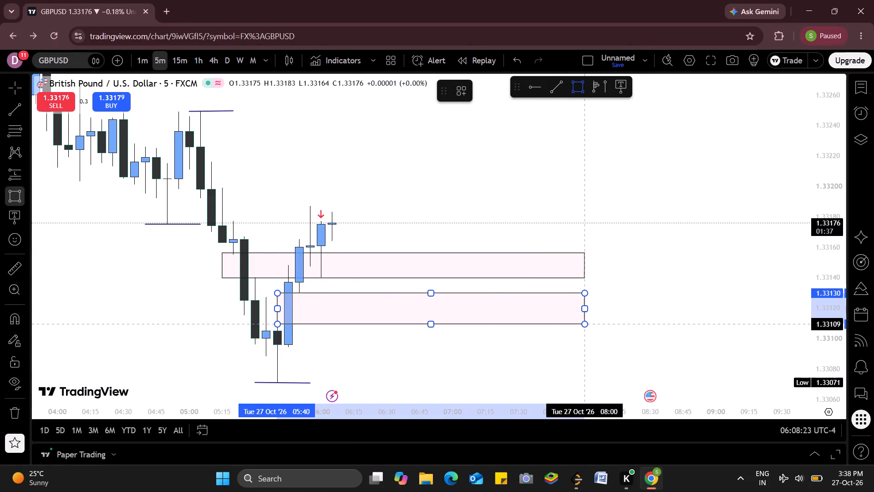
pyautogui.moveTo(580, 323); pyautogui.dragTo(576, 318)
pyautogui.click(576, 318)
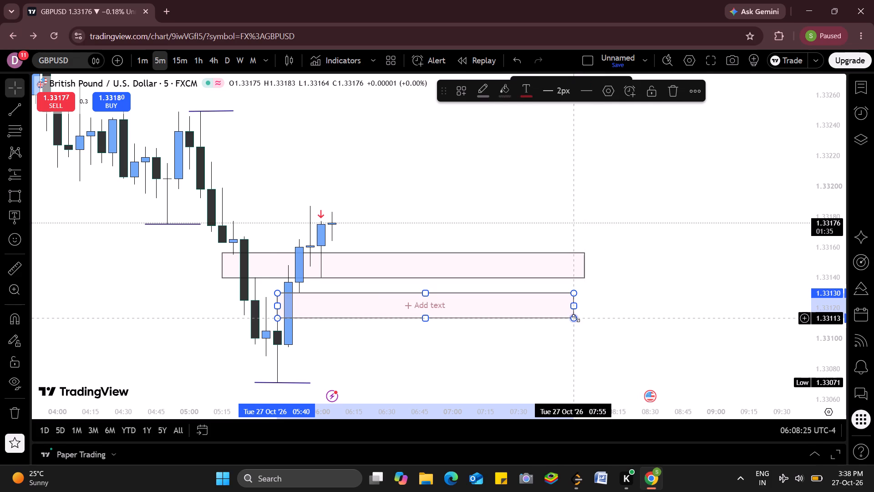
pyautogui.click(620, 333)
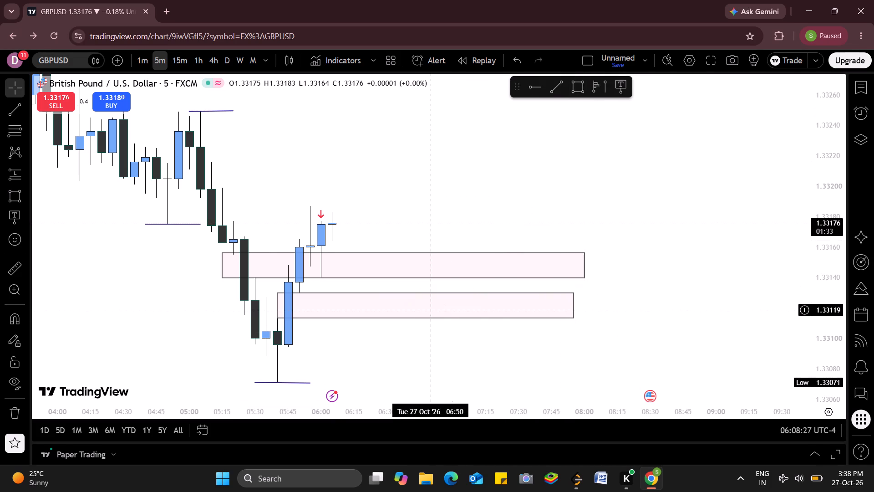
# Change the fill colour of the lower rectangle zone to green.
pyautogui.click(432, 309)
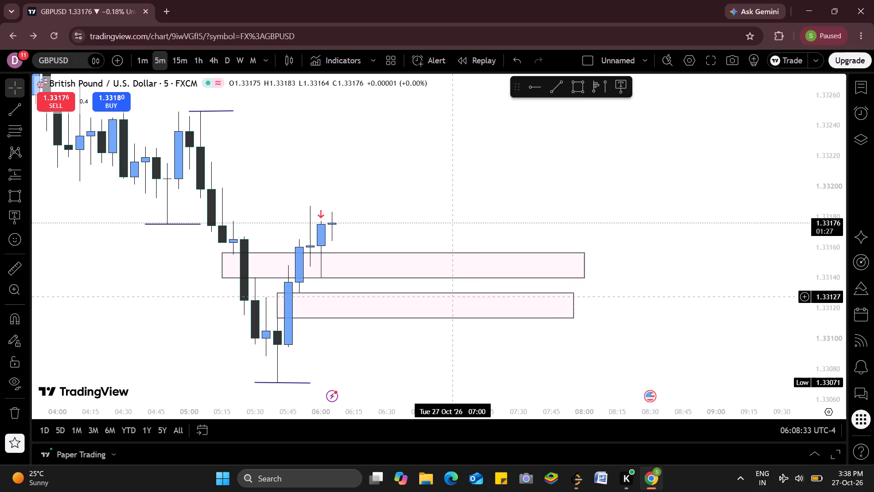
pyautogui.click(455, 292)
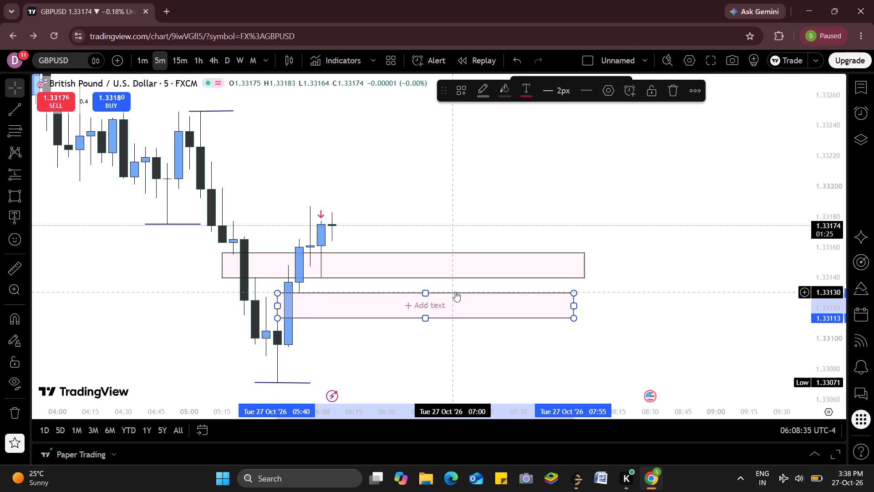
pyautogui.click(510, 95)
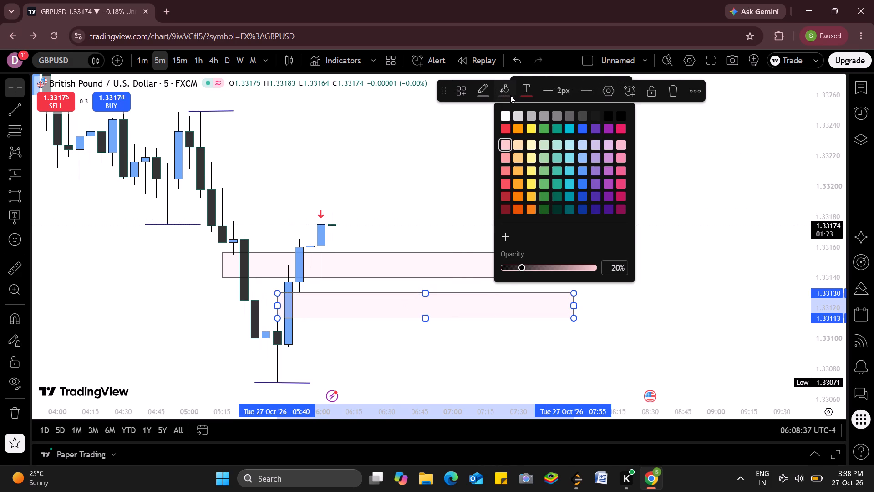
pyautogui.click(546, 184)
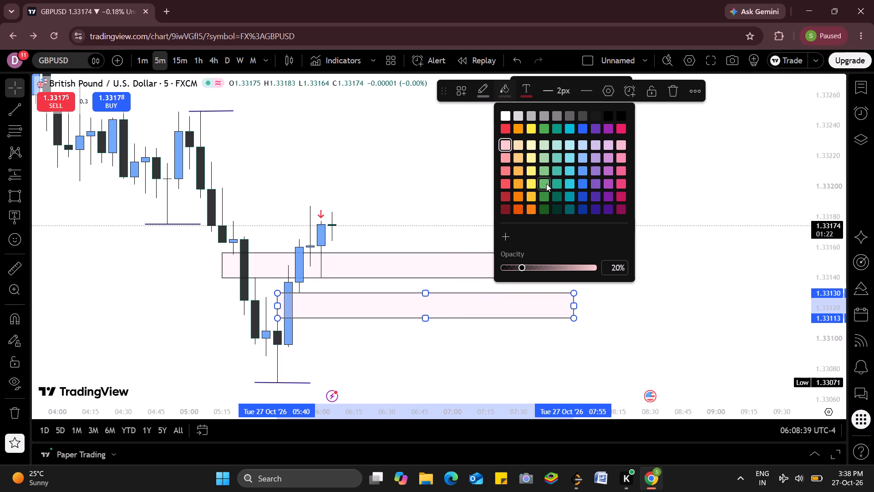
pyautogui.click(546, 188)
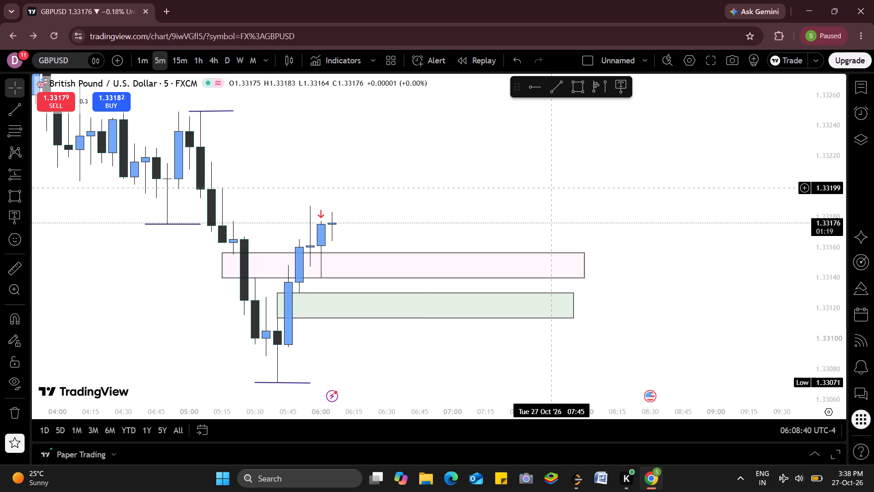
pyautogui.click(546, 188)
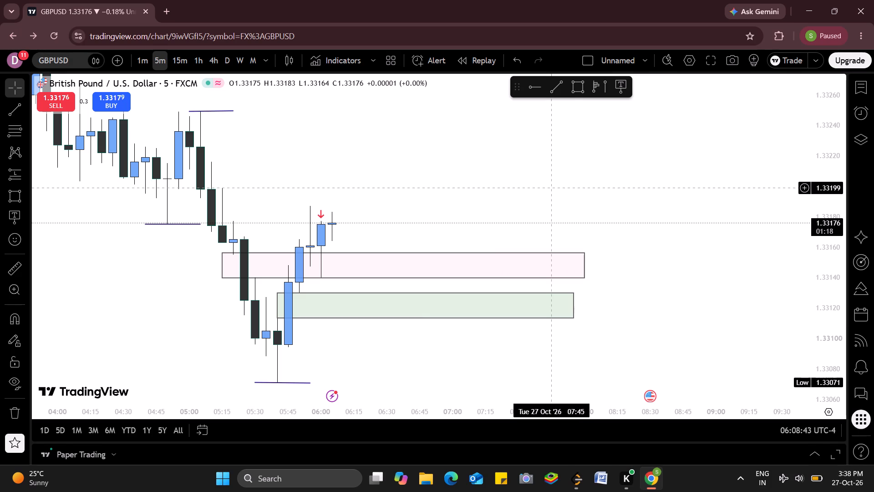
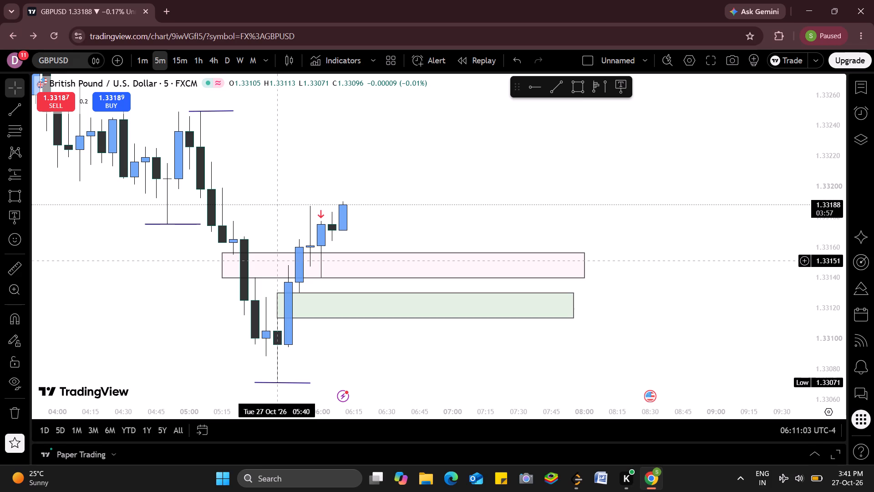
# Draw a third rectangle zone above the other two, between about 1.33192 and 1.33177, spanning 04:55 to 07:15 on 27 October.
pyautogui.moveTo(353, 184); pyautogui.dragTo(627, 301)
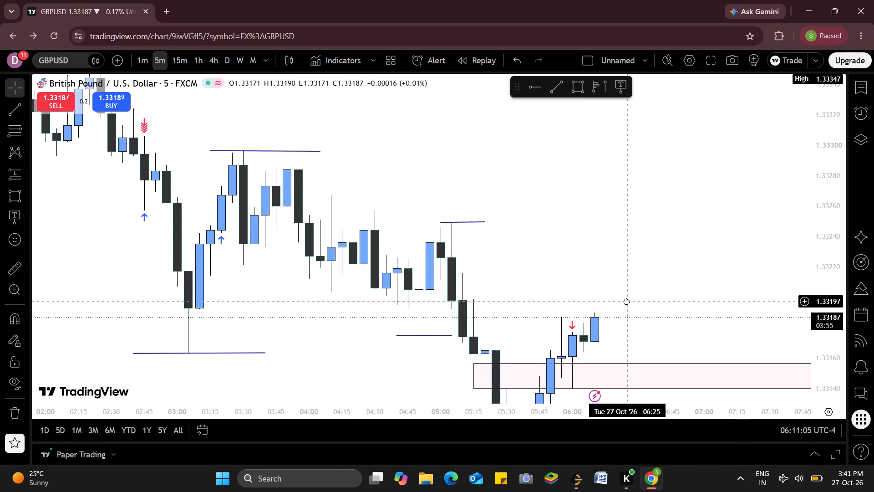
pyautogui.moveTo(627, 301); pyautogui.dragTo(498, 208)
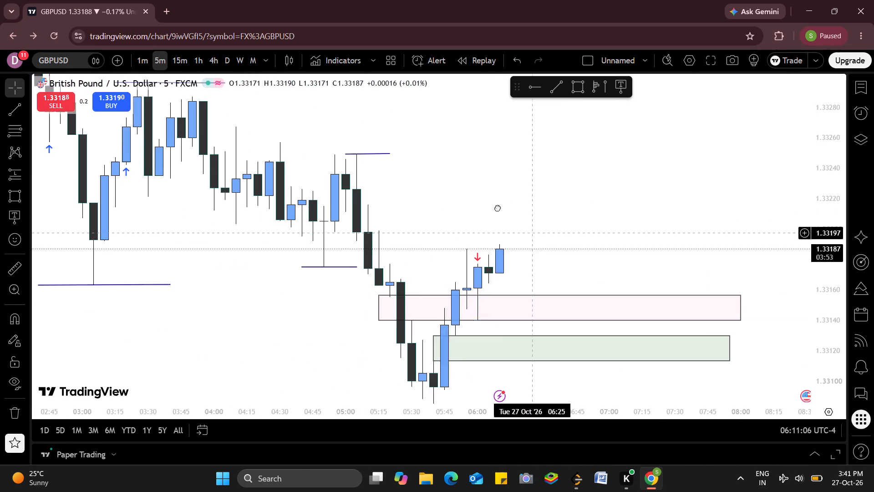
pyautogui.moveTo(498, 208); pyautogui.dragTo(443, 207)
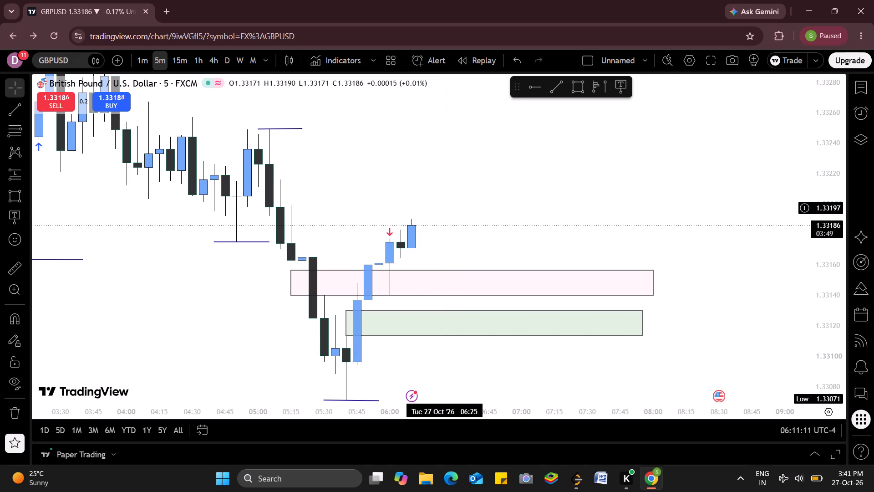
pyautogui.moveTo(443, 207); pyautogui.dragTo(410, 223)
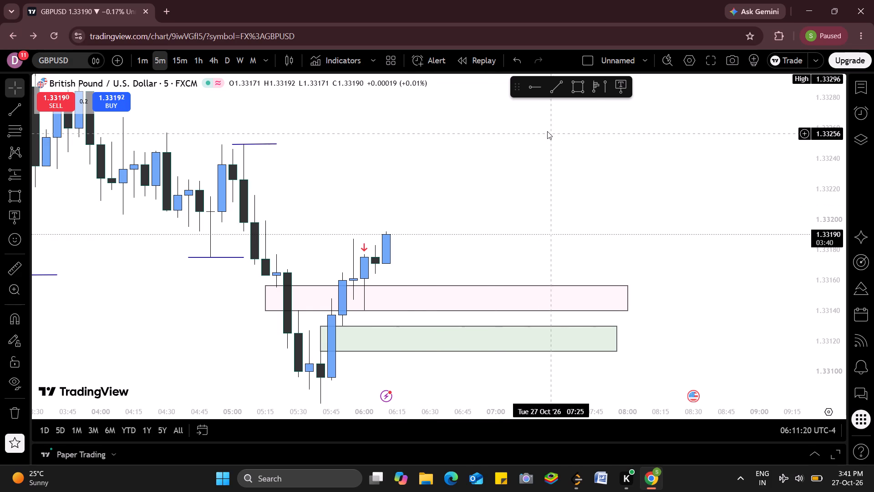
pyautogui.click(575, 87)
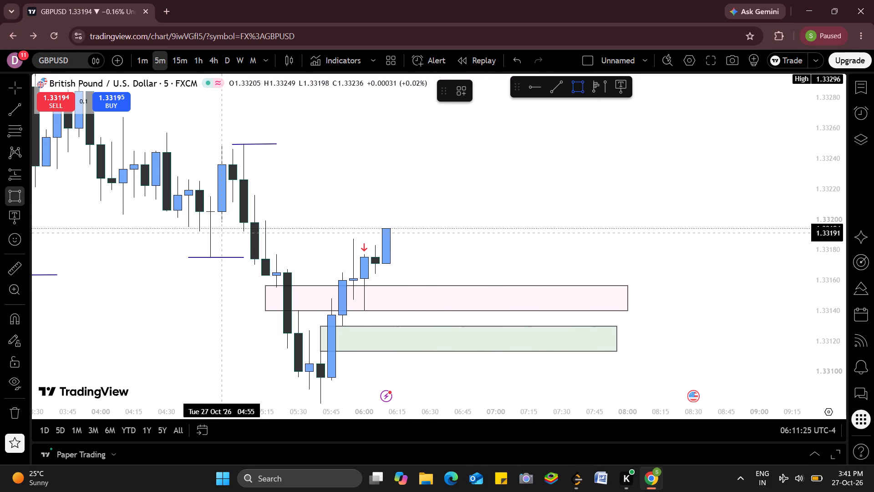
pyautogui.moveTo(225, 231); pyautogui.dragTo(478, 257)
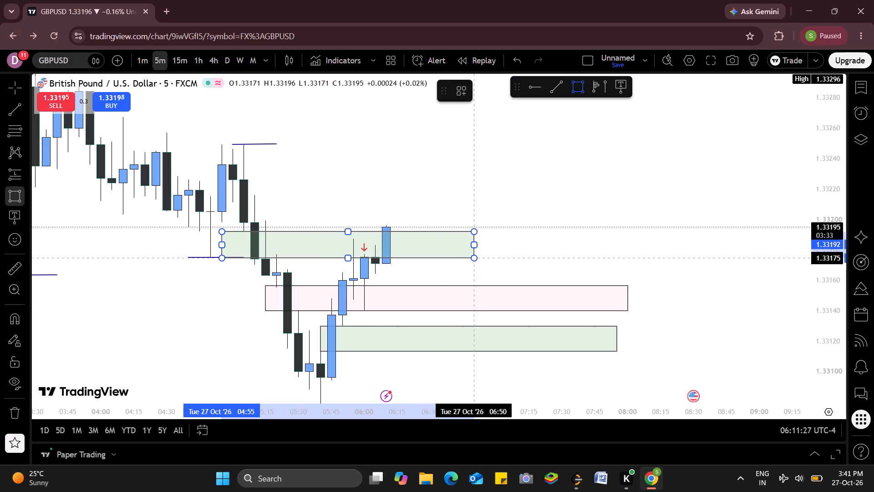
pyautogui.moveTo(478, 257); pyautogui.dragTo(523, 254)
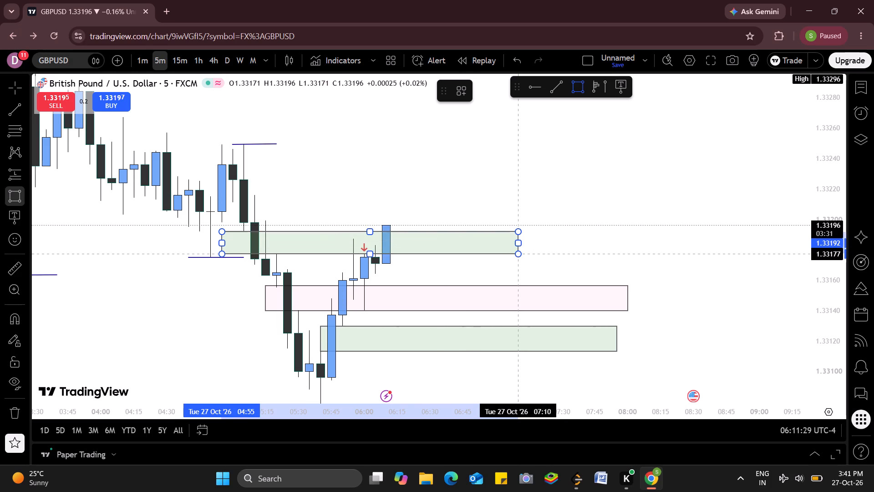
pyautogui.moveTo(523, 254); pyautogui.dragTo(525, 254)
pyautogui.click(525, 254)
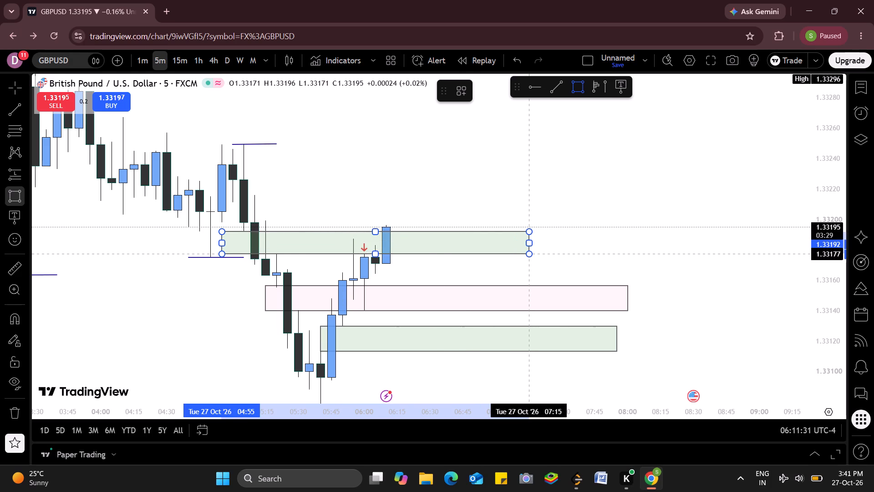
pyautogui.click(563, 252)
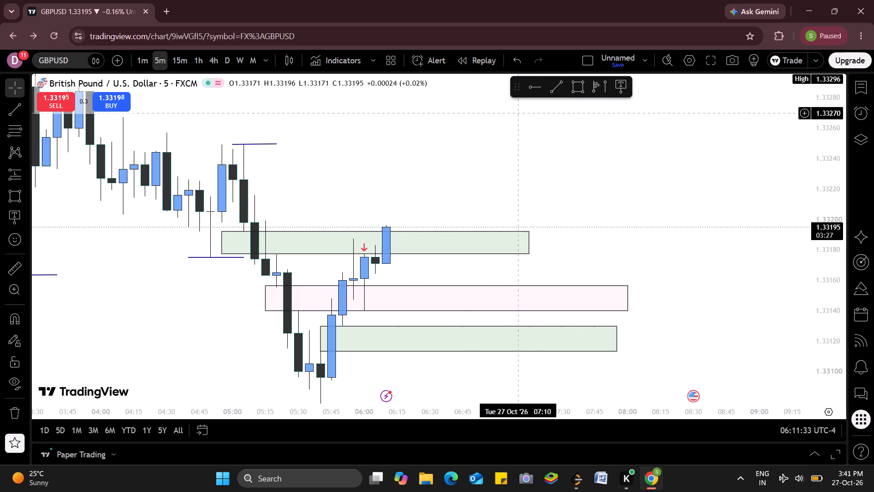
# Change the fill colour of the uppermost rectangle zone to light red.
pyautogui.click(457, 230)
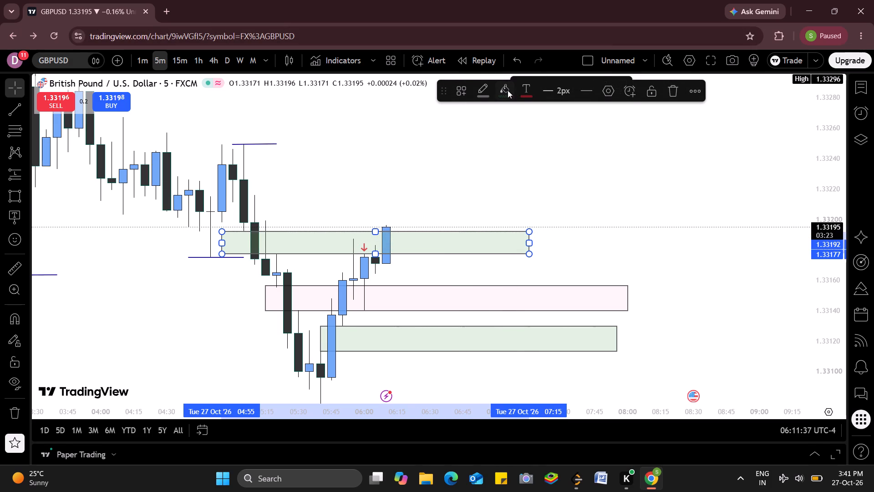
pyautogui.click(508, 90)
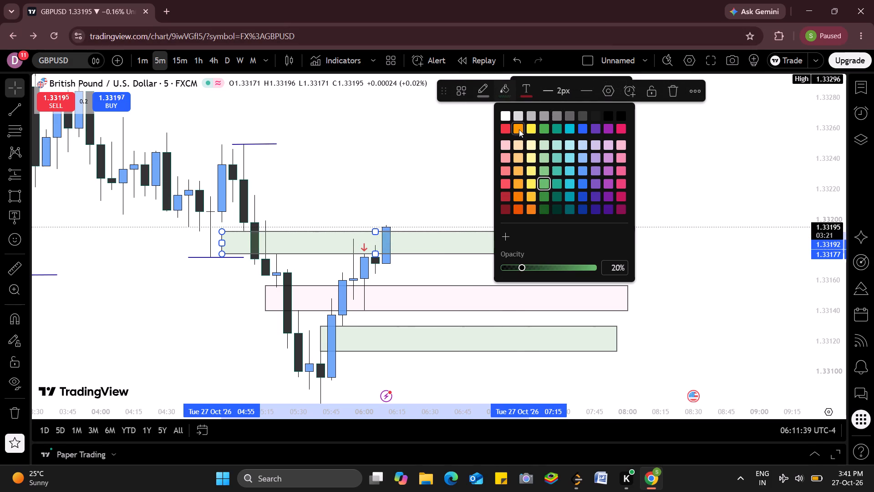
pyautogui.click(507, 158)
pyautogui.click(607, 190)
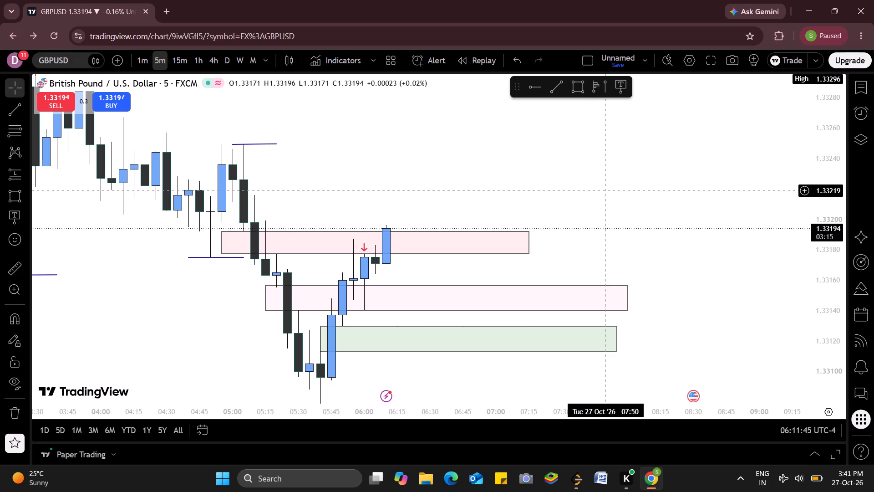
# Extend the trend line under the 1.33071 swing low to 08:10, keeping it nearly horizontal.
pyautogui.moveTo(630, 261); pyautogui.dragTo(618, 174)
pyautogui.moveTo(334, 365); pyautogui.dragTo(629, 367)
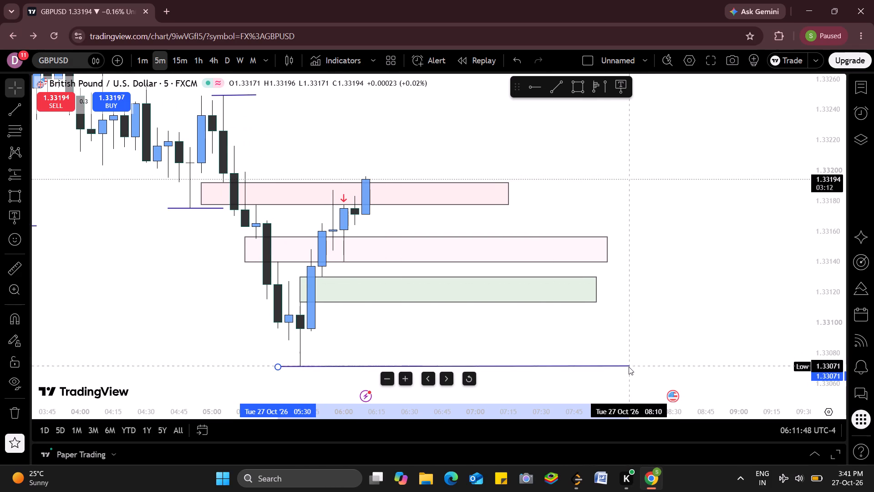
pyautogui.moveTo(629, 367); pyautogui.dragTo(629, 362)
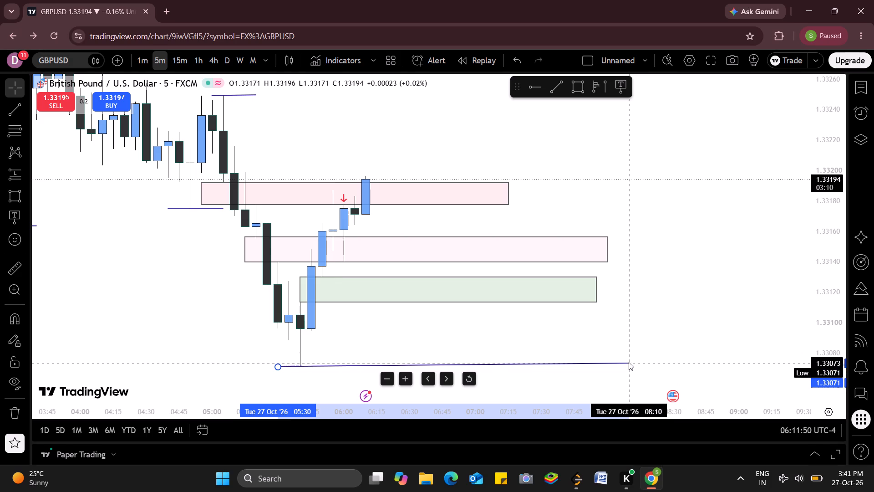
pyautogui.moveTo(629, 362); pyautogui.dragTo(628, 366)
pyautogui.click(628, 366)
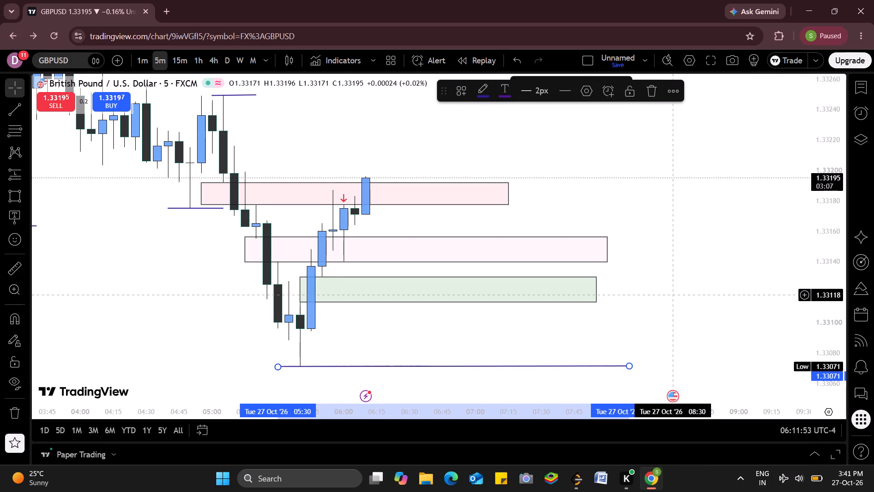
pyautogui.click(668, 295)
# Extend the trend line on the 05:00 swing high horizontally at about 1.33249 to 07:15.
pyautogui.moveTo(625, 225); pyautogui.dragTo(651, 301)
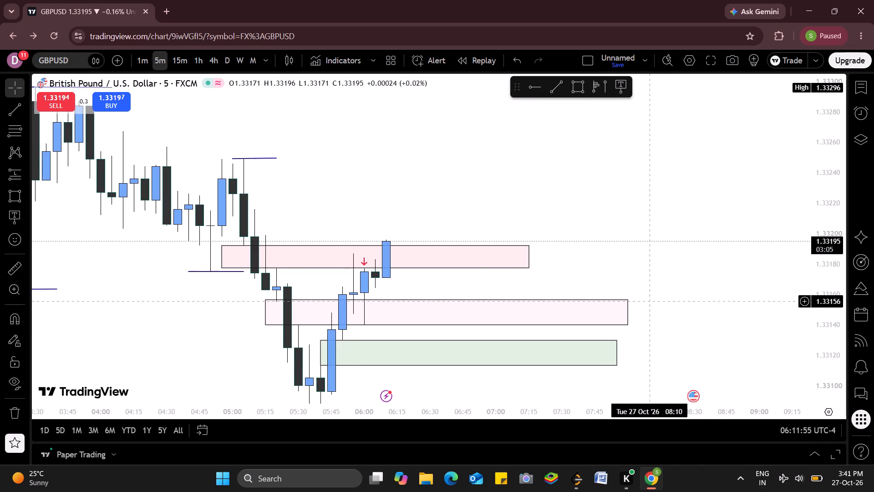
pyautogui.moveTo(279, 160); pyautogui.dragTo(536, 167)
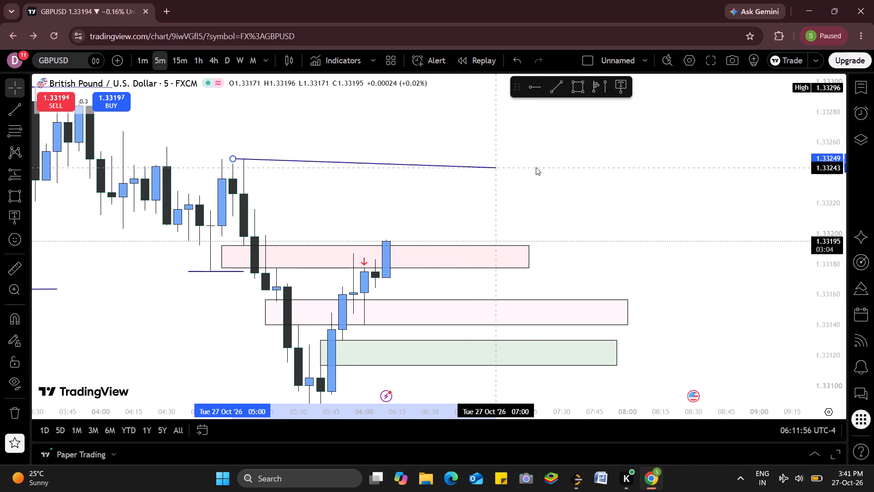
pyautogui.moveTo(536, 167); pyautogui.dragTo(528, 157)
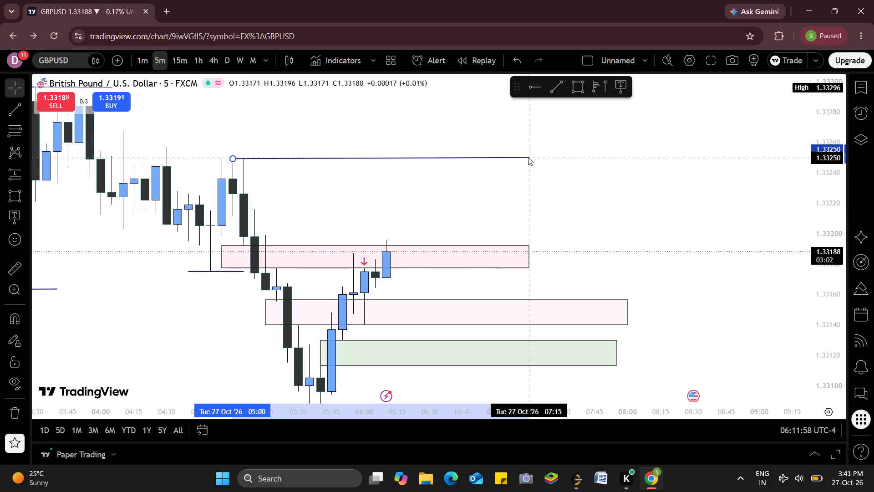
pyautogui.moveTo(528, 157); pyautogui.dragTo(528, 159)
pyautogui.click(528, 159)
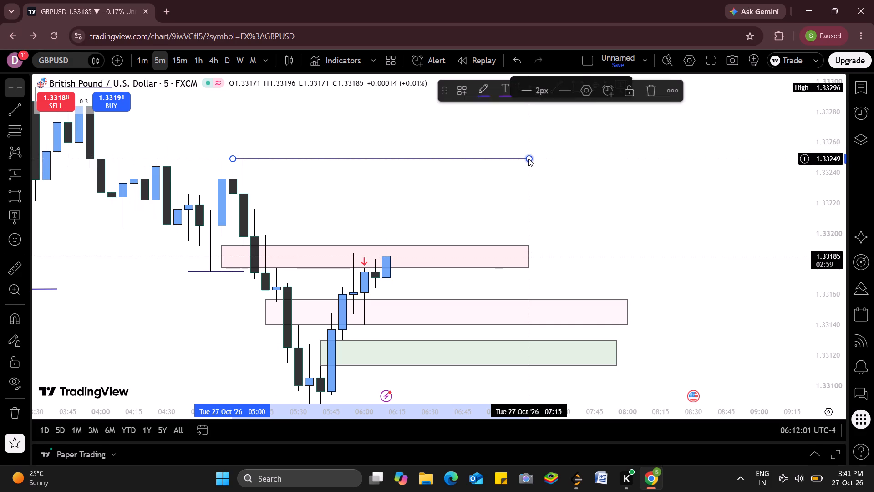
pyautogui.click(568, 182)
# Draw a nearly horizontal trend line just above the uppermost zone at about 1.33199, from 05:10 to 06:55.
pyautogui.moveTo(568, 182); pyautogui.dragTo(561, 128)
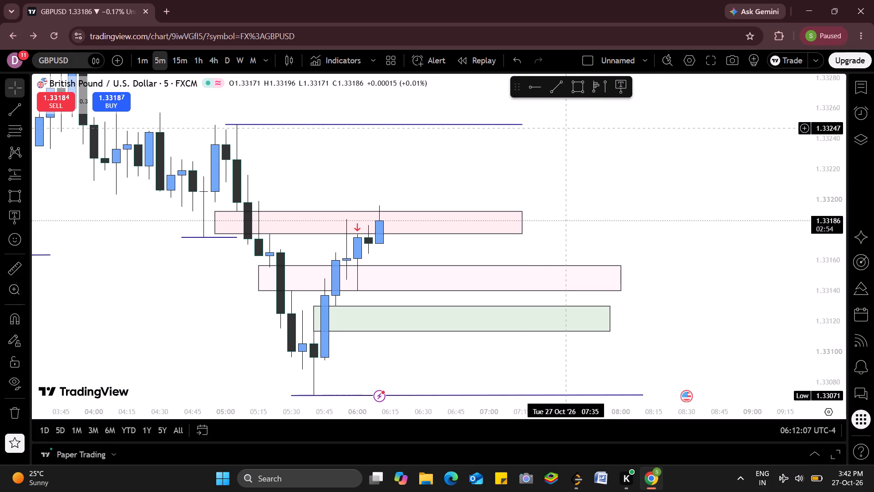
pyautogui.moveTo(561, 128); pyautogui.dragTo(545, 147)
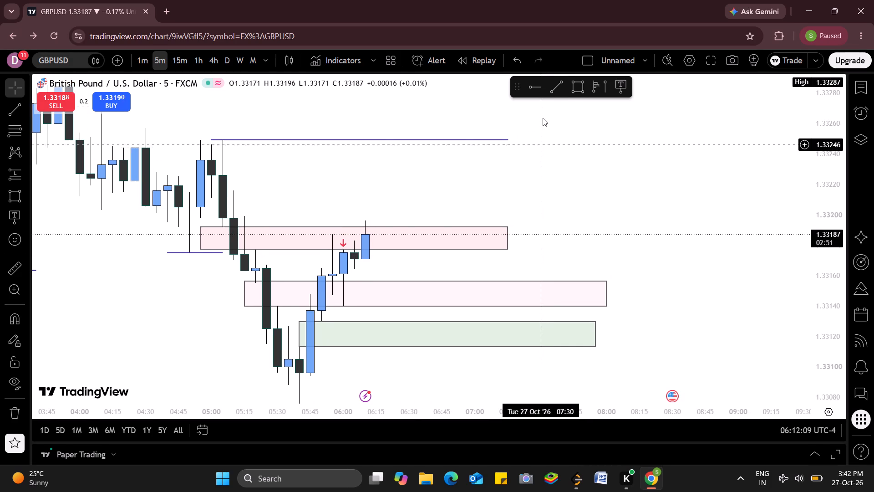
pyautogui.click(549, 93)
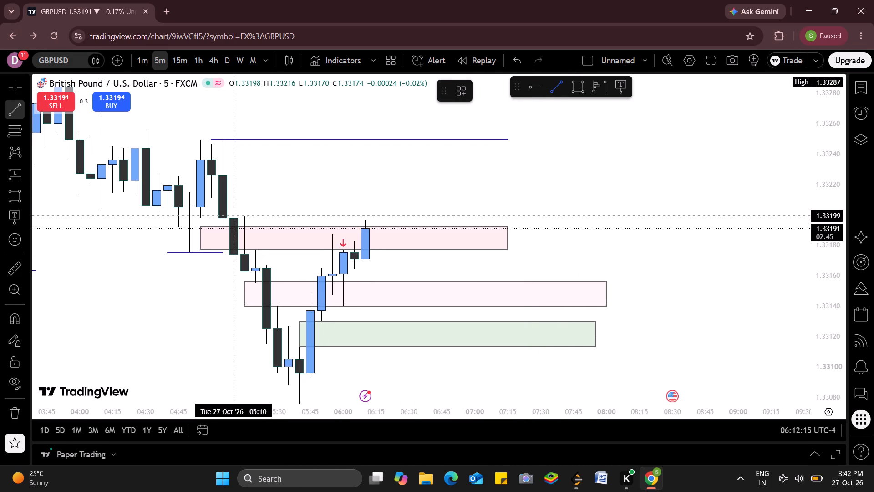
pyautogui.moveTo(238, 216); pyautogui.dragTo(464, 216)
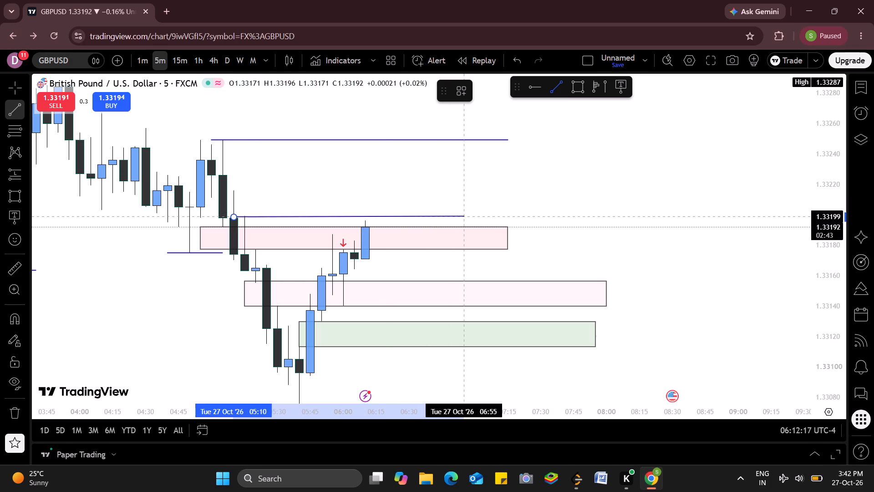
pyautogui.moveTo(464, 216); pyautogui.dragTo(464, 217)
pyautogui.click(464, 217)
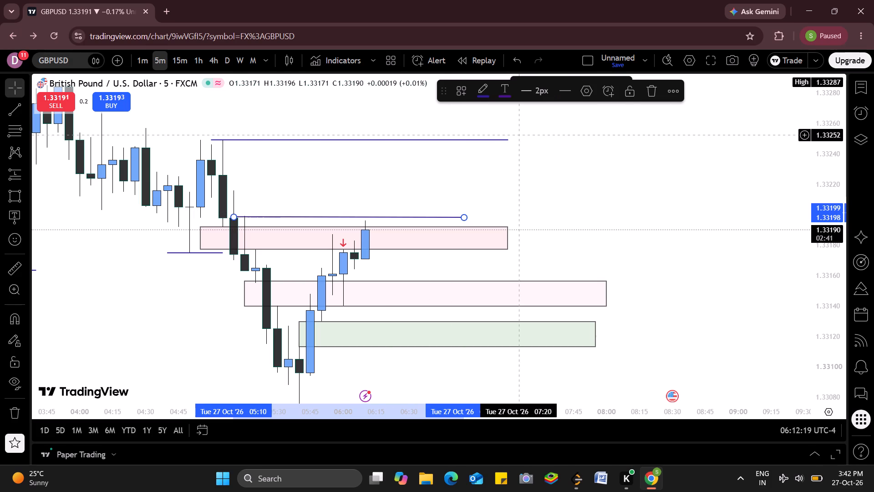
pyautogui.click(445, 119)
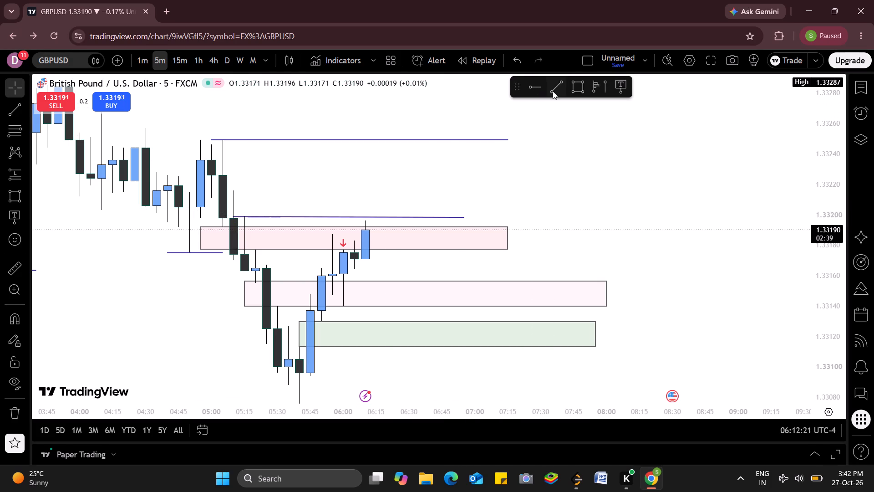
# Draw another nearly horizontal trend line at about 1.33215, from 05:05 to about 07:00.
pyautogui.click(553, 91)
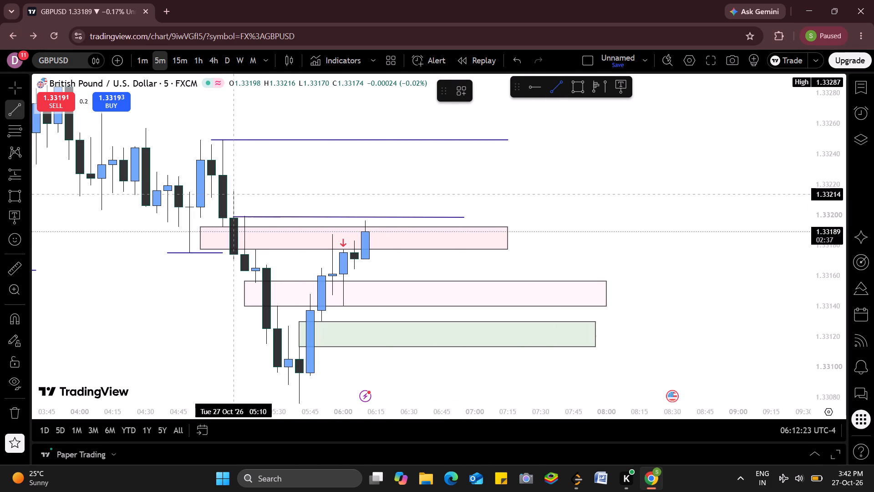
pyautogui.moveTo(227, 191); pyautogui.dragTo(441, 200)
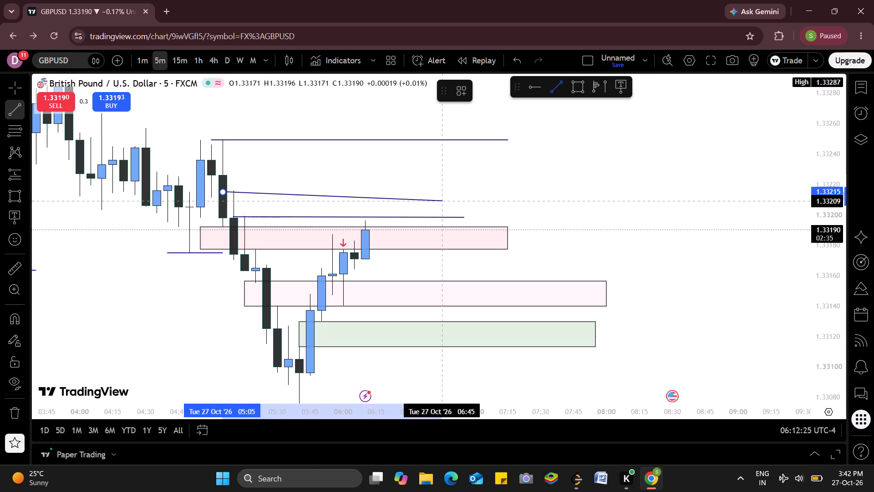
pyautogui.moveTo(441, 200); pyautogui.dragTo(479, 192)
pyautogui.click(479, 192)
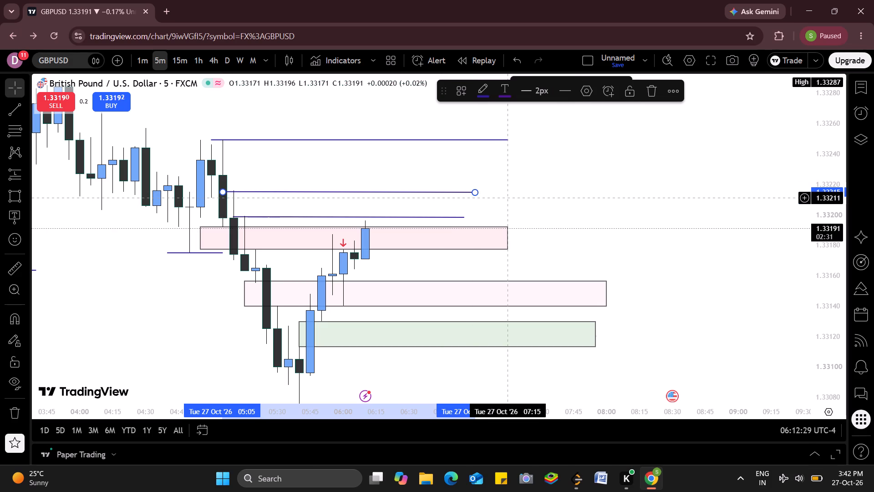
pyautogui.click(524, 202)
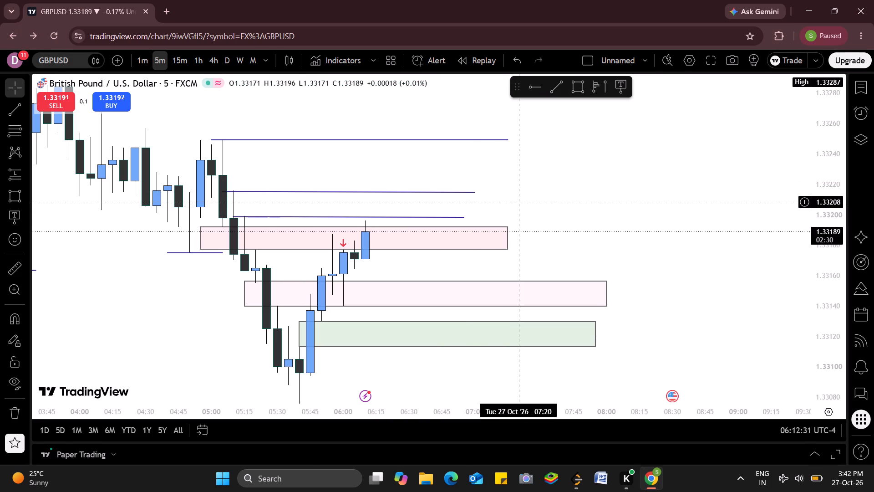
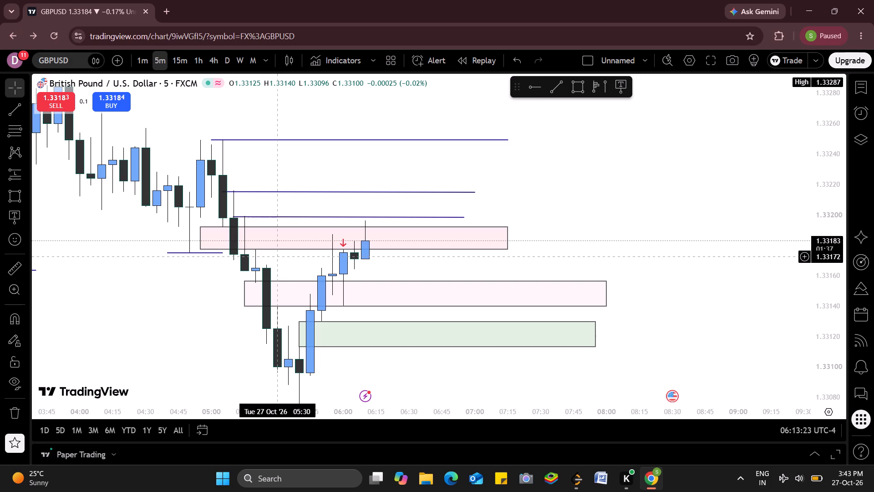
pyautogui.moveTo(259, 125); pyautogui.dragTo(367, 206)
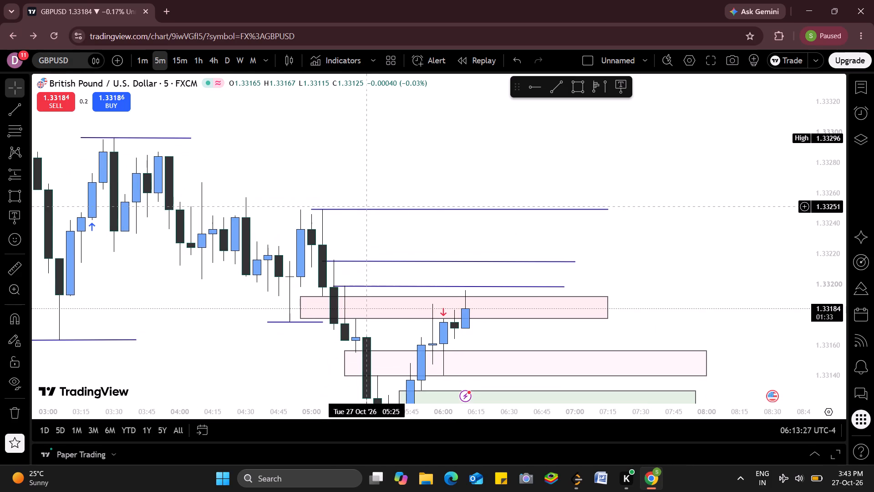
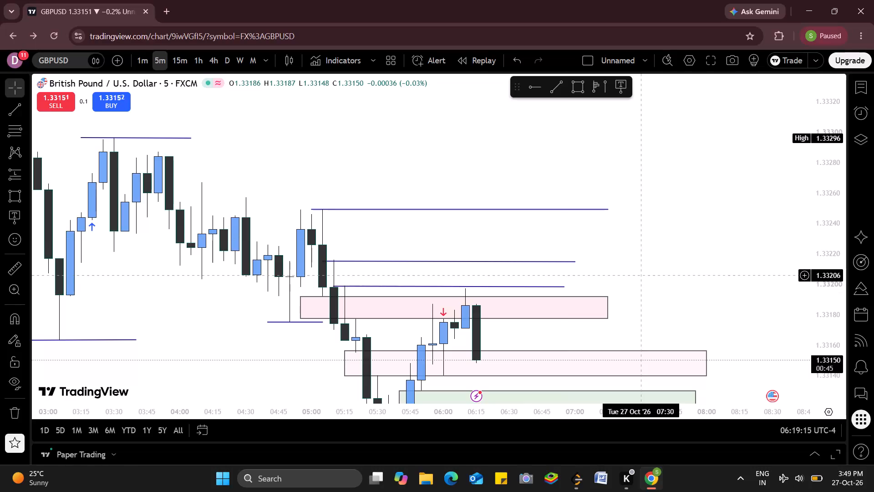
# Shorten the trend line at about 1.33199, just above the upper pink zone, so it ends at 05:25.
pyautogui.moveTo(638, 275); pyautogui.dragTo(606, 172)
pyautogui.moveTo(606, 172); pyautogui.dragTo(631, 206)
pyautogui.moveTo(631, 206); pyautogui.dragTo(545, 147)
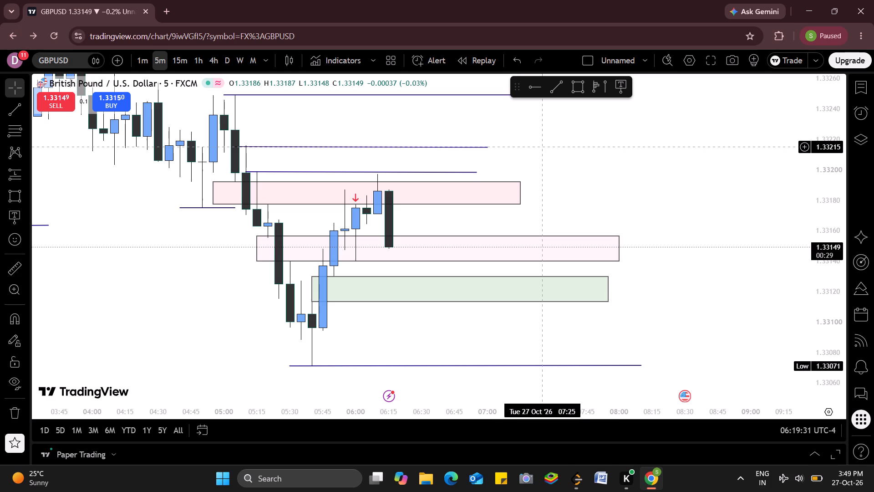
pyautogui.moveTo(477, 171); pyautogui.dragTo(281, 173)
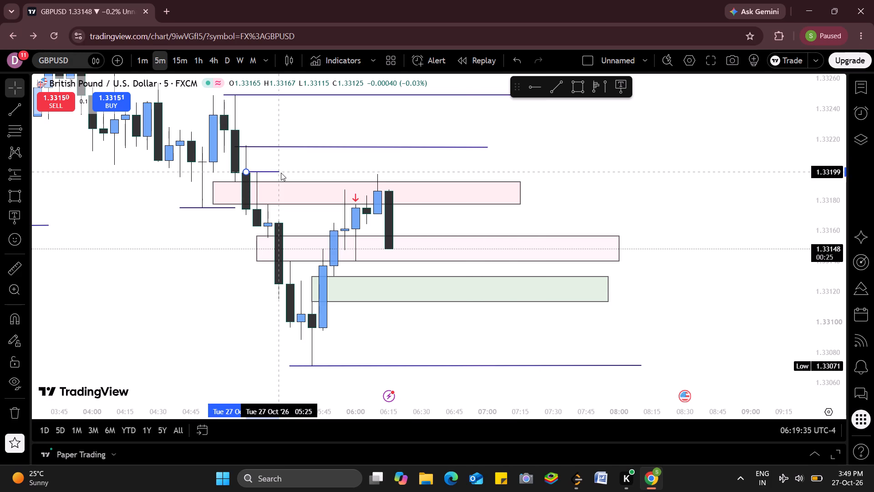
pyautogui.moveTo(281, 173); pyautogui.dragTo(281, 170)
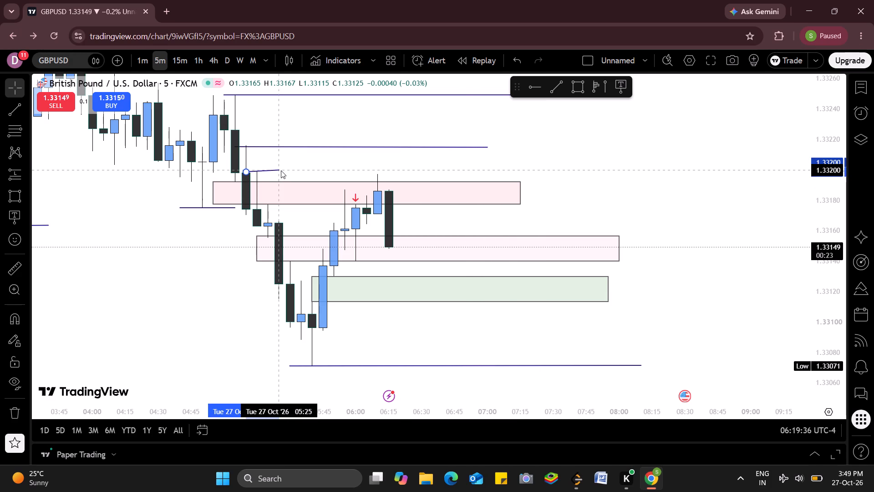
pyautogui.moveTo(281, 170); pyautogui.dragTo(281, 171)
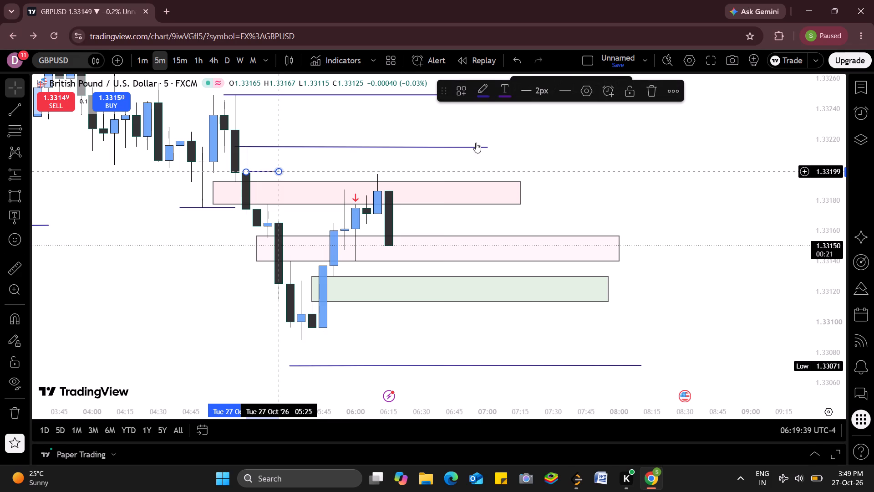
pyautogui.click(563, 156)
# Draw a short horizontal trend line at about 1.33197 across the latest swing high, ending at 06:20.
pyautogui.click(563, 90)
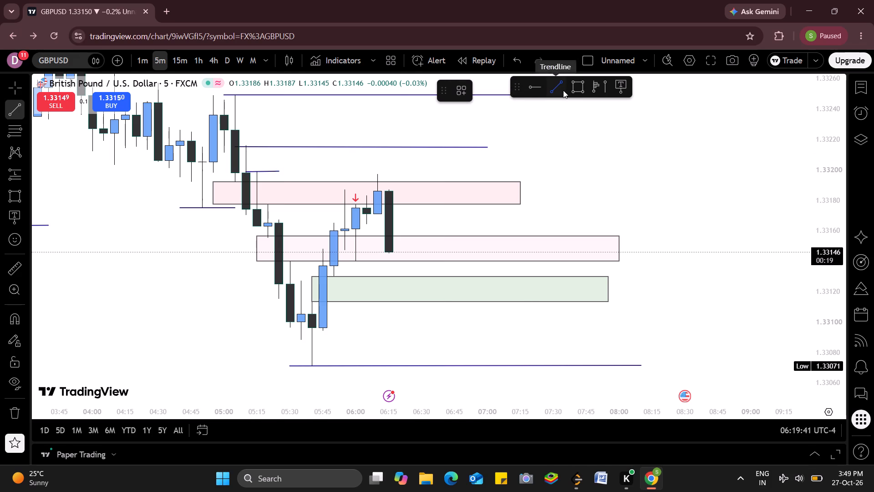
pyautogui.moveTo(365, 173); pyautogui.dragTo(400, 173)
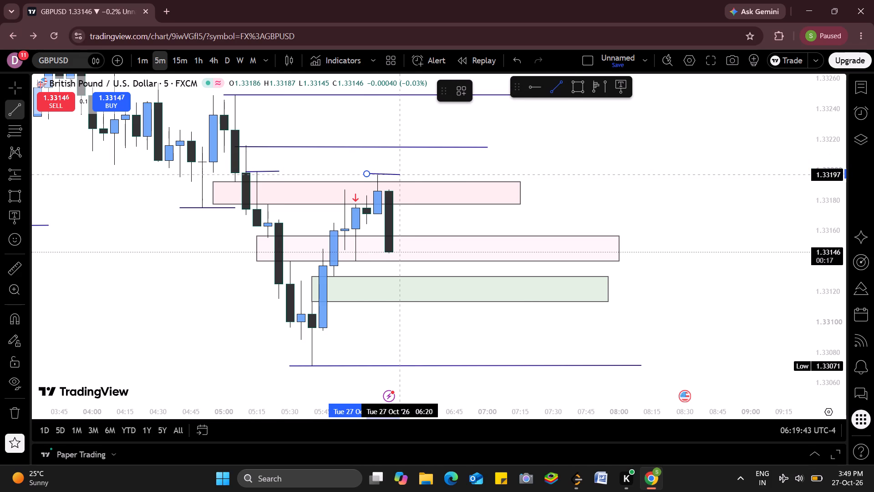
pyautogui.moveTo(400, 173); pyautogui.dragTo(396, 173)
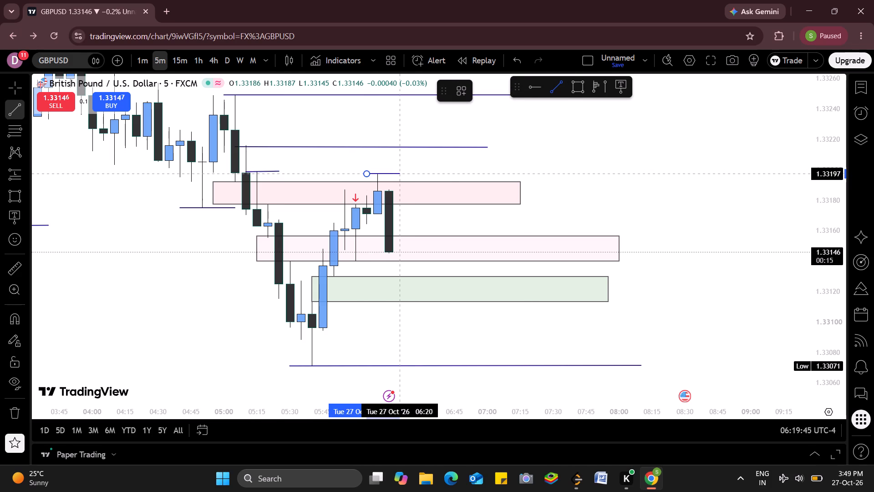
pyautogui.click(396, 173)
pyautogui.click(416, 170)
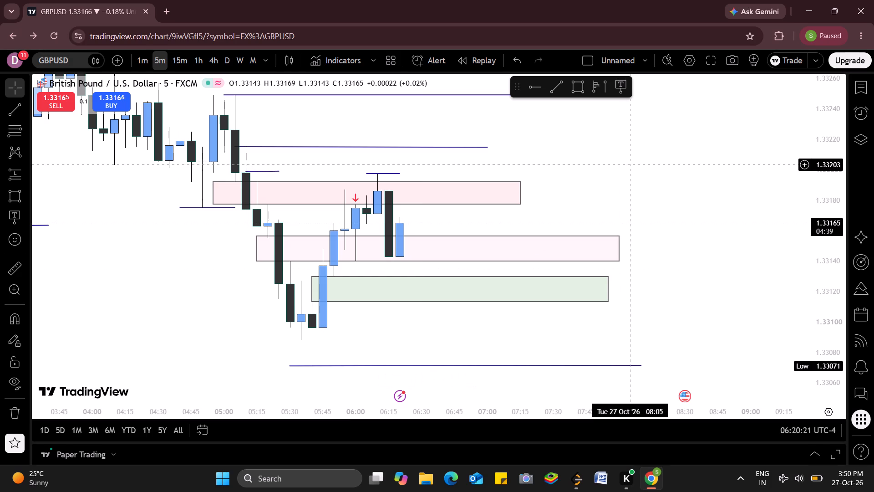
# Resize the lower pink zone so its top edge sits at about 1.33155 and its end is at 07:55.
pyautogui.moveTo(628, 164); pyautogui.dragTo(664, 189)
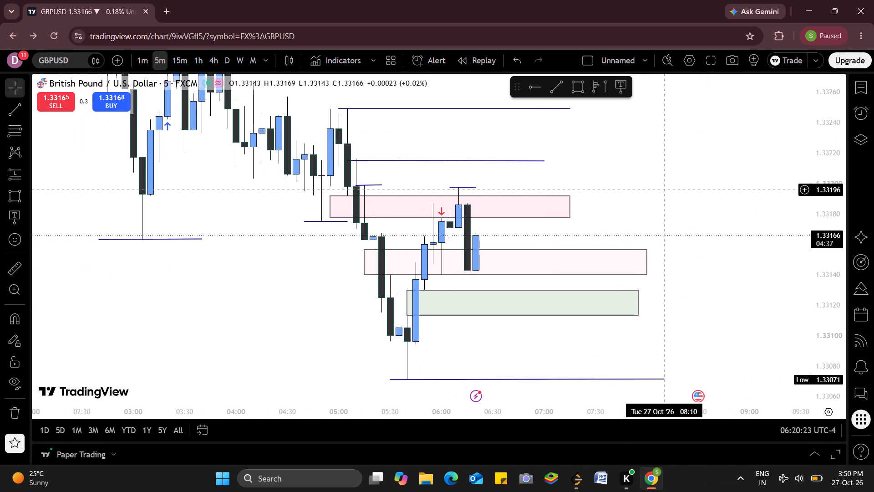
pyautogui.moveTo(823, 107); pyautogui.dragTo(823, 295)
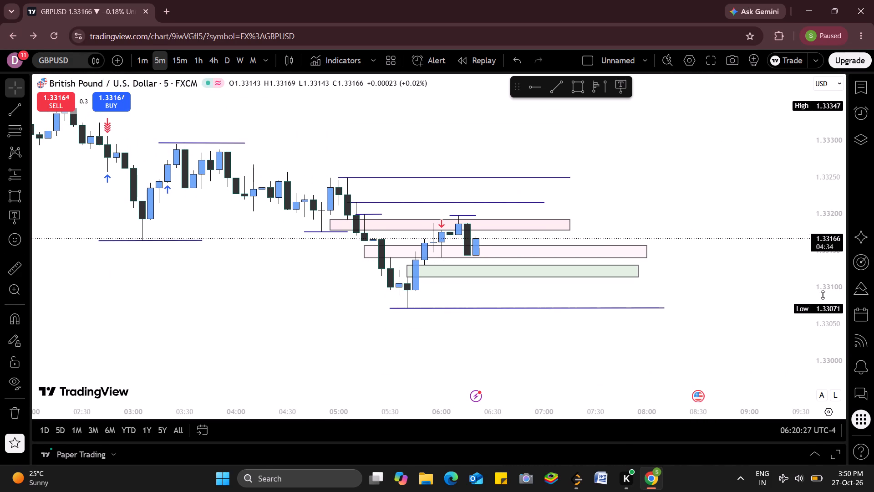
pyautogui.moveTo(823, 295); pyautogui.dragTo(767, 128)
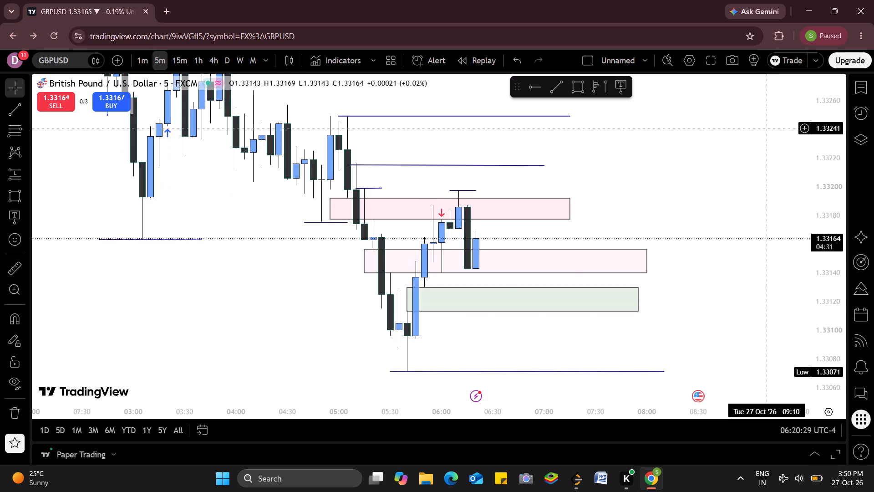
pyautogui.moveTo(767, 128); pyautogui.dragTo(770, 184)
pyautogui.moveTo(688, 234); pyautogui.dragTo(696, 227)
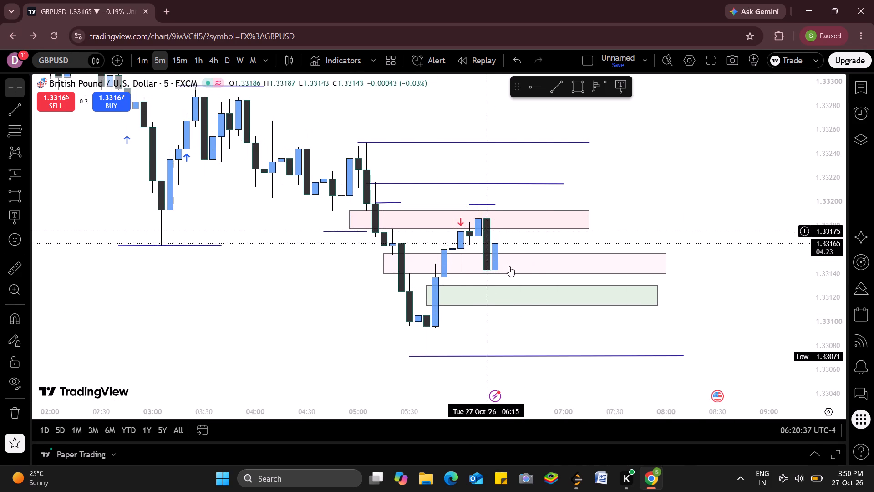
pyautogui.moveTo(665, 255); pyautogui.dragTo(661, 254)
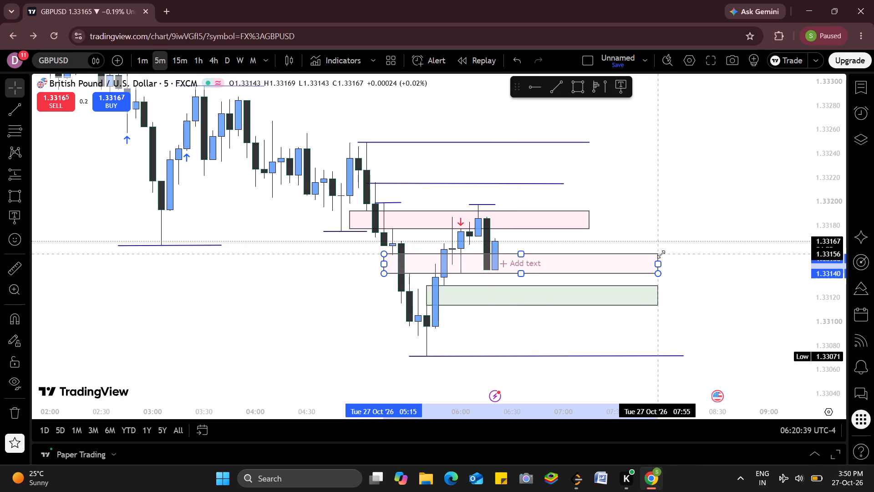
pyautogui.moveTo(661, 254); pyautogui.dragTo(661, 264)
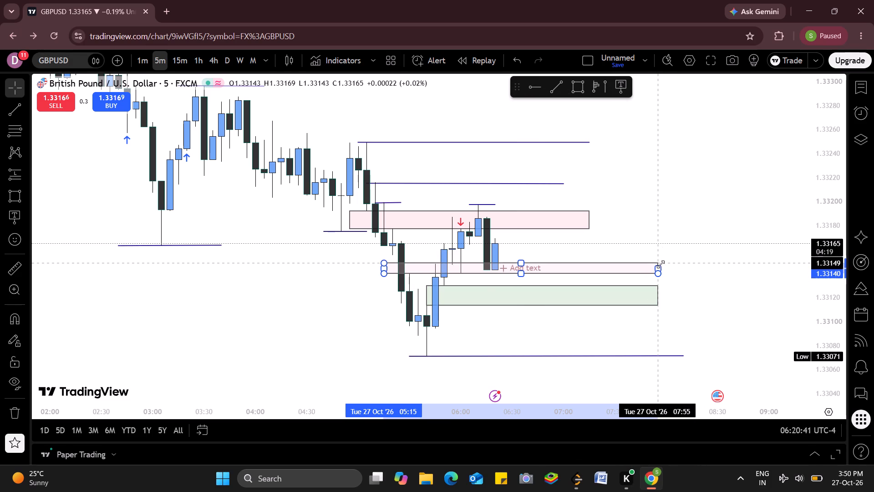
pyautogui.moveTo(661, 264); pyautogui.dragTo(661, 246)
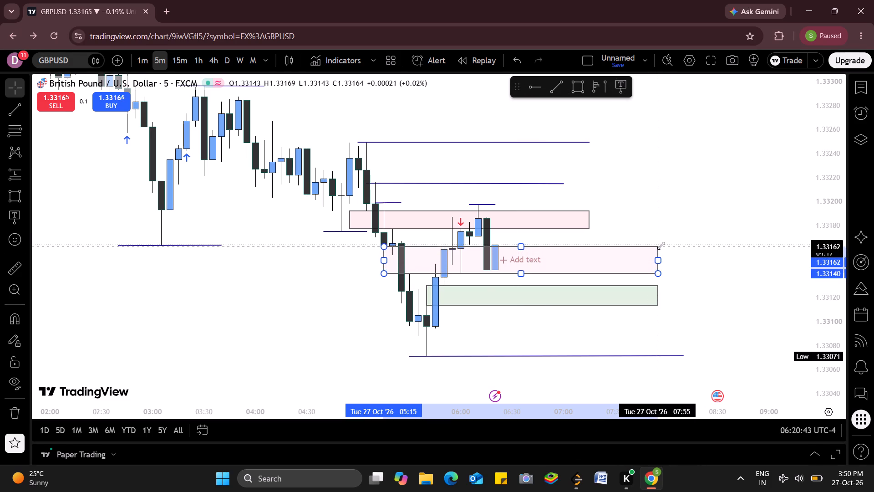
pyautogui.moveTo(661, 246); pyautogui.dragTo(661, 253)
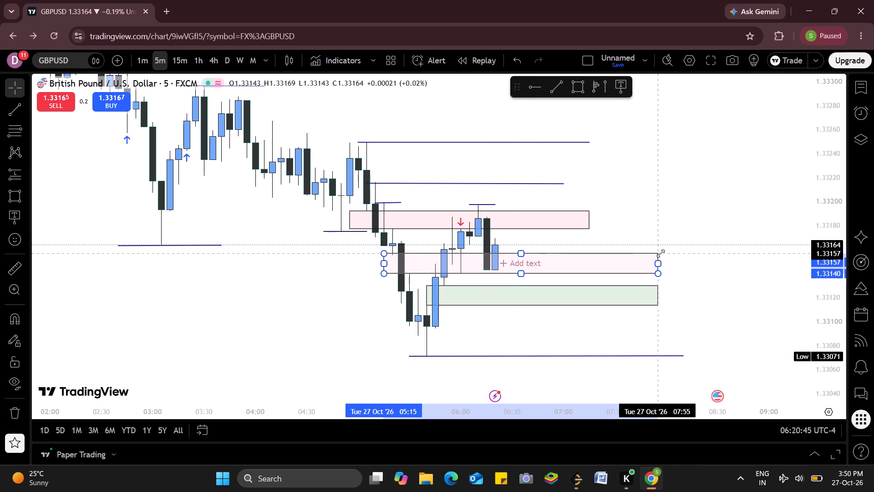
pyautogui.moveTo(661, 253); pyautogui.dragTo(661, 255)
pyautogui.click(661, 255)
pyautogui.click(696, 256)
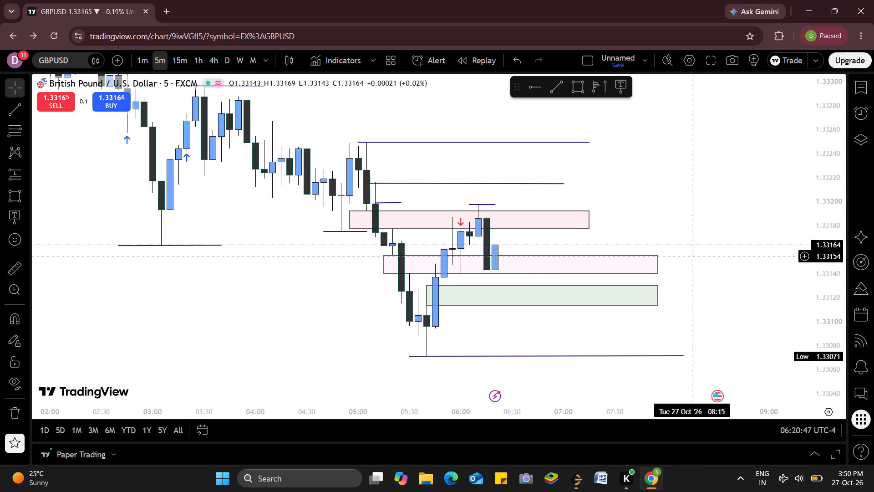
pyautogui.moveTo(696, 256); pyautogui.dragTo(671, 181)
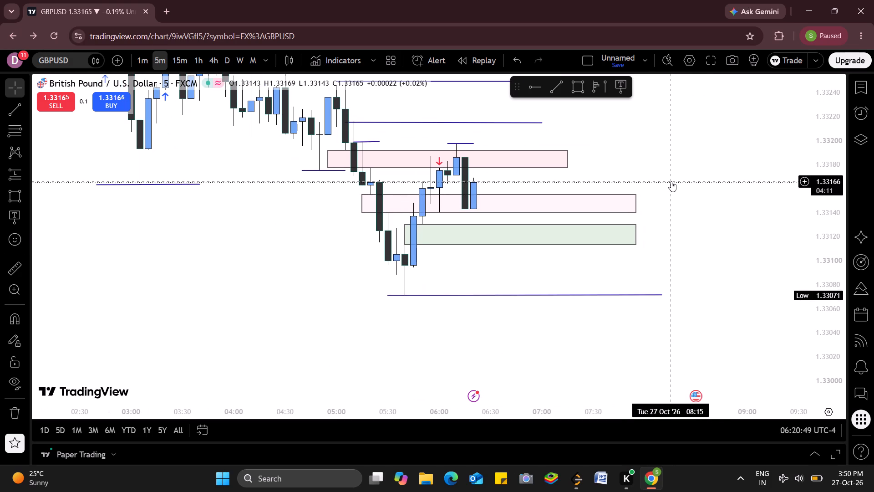
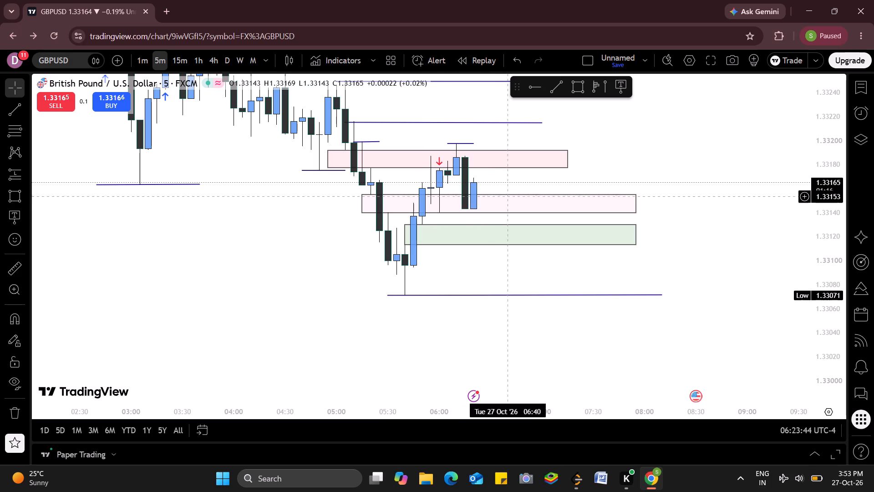
# Shorten the lower pink zone so its end is at 06:10, keeping its start and price edges in place.
pyautogui.click(636, 203)
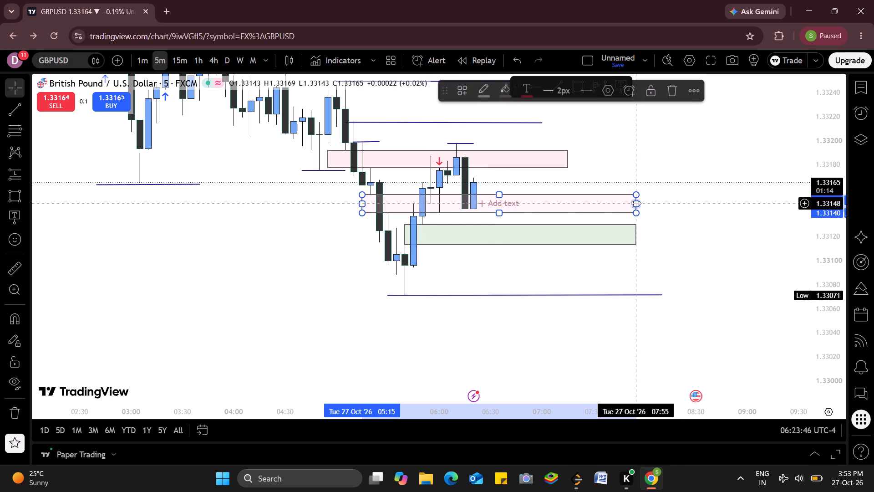
pyautogui.moveTo(636, 203); pyautogui.dragTo(449, 211)
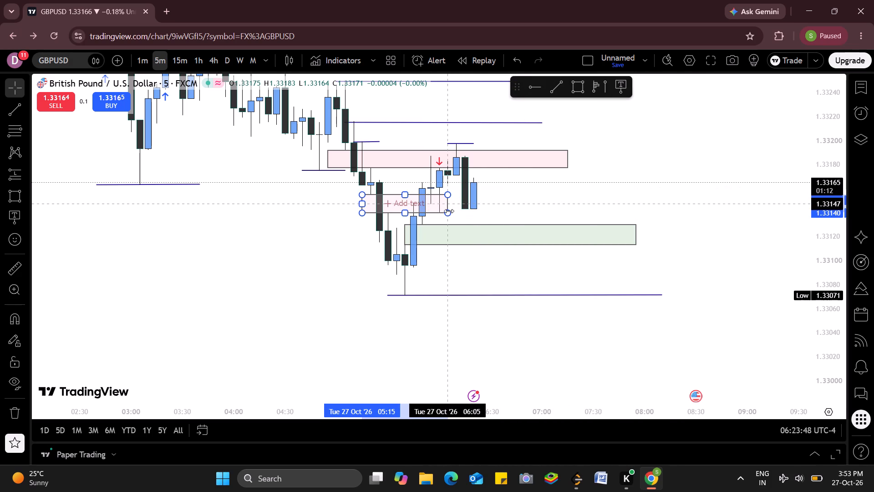
pyautogui.moveTo(449, 211); pyautogui.dragTo(454, 212)
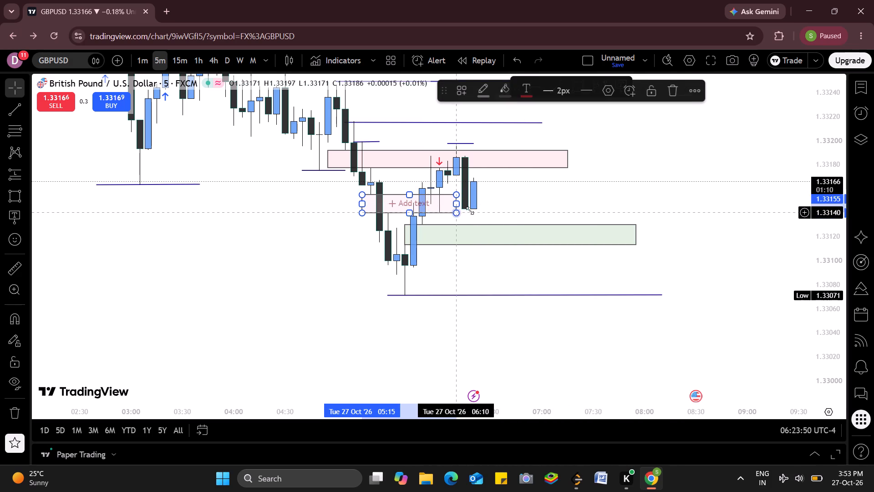
pyautogui.click(576, 180)
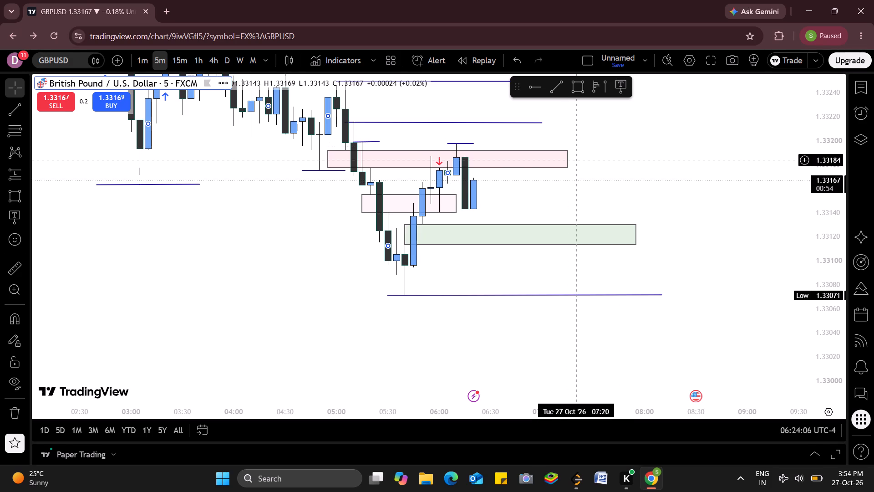
# Shorten the upper pink zone so it ends at 06:40, slightly past the newest candle.
pyautogui.moveTo(571, 159); pyautogui.dragTo(481, 160)
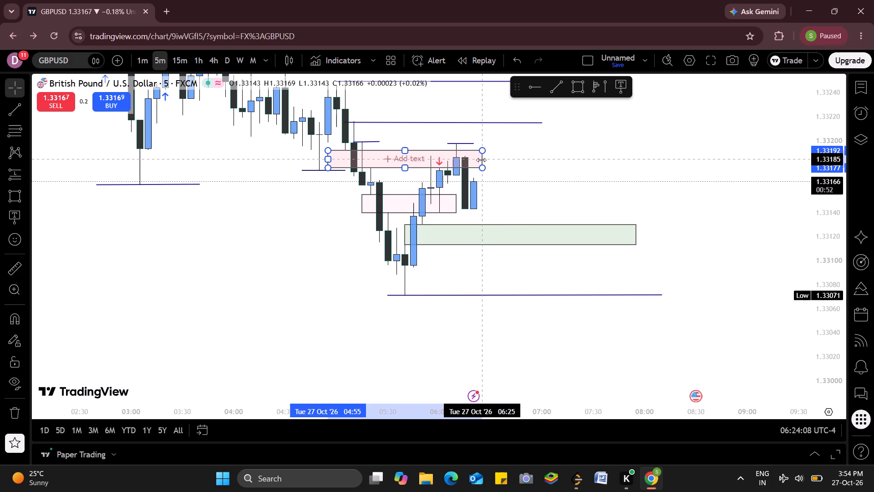
pyautogui.moveTo(481, 160); pyautogui.dragTo(508, 153)
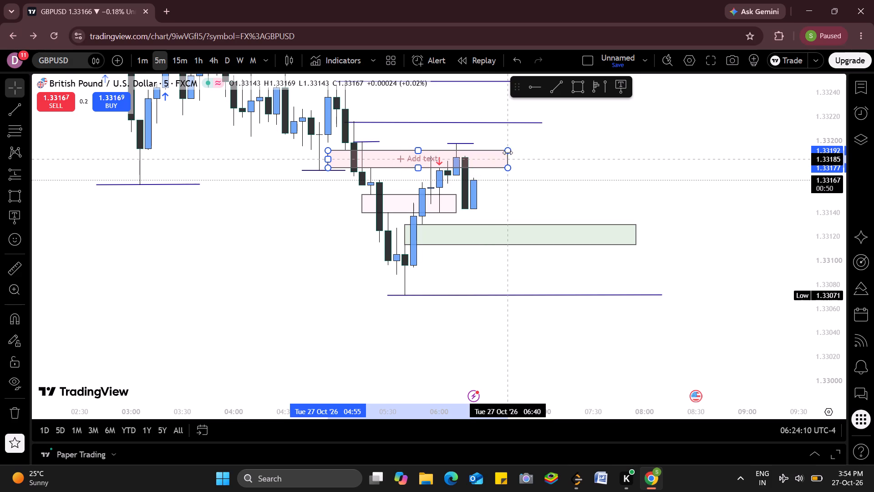
pyautogui.moveTo(508, 153); pyautogui.dragTo(508, 154)
pyautogui.click(568, 157)
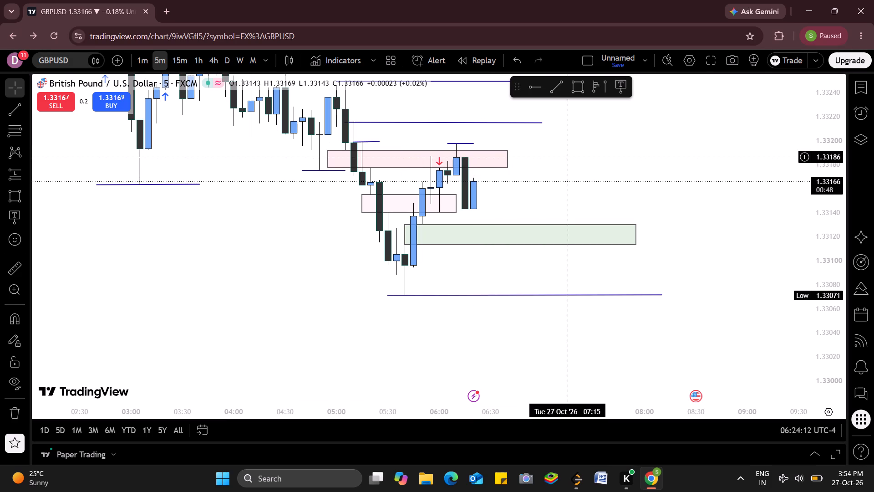
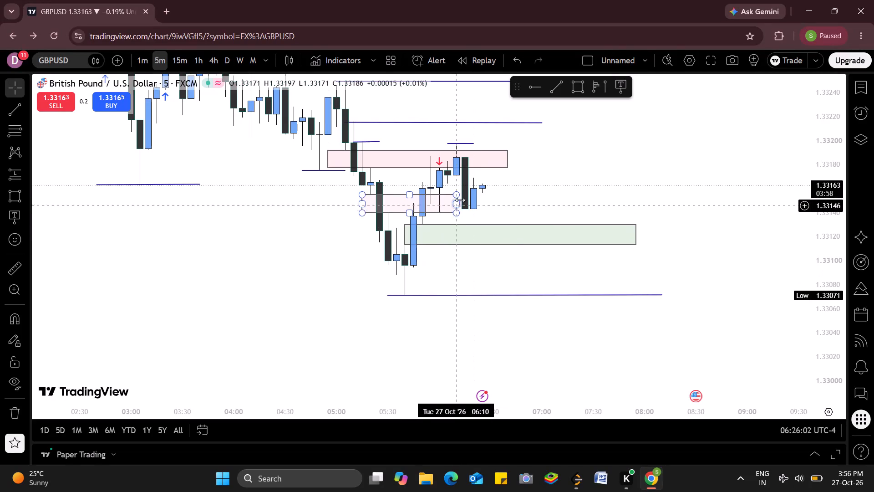
# Extend the lower pink zone past the newest candle so it ends at about 07:00, keeping its start and price edges.
pyautogui.moveTo(453, 200); pyautogui.dragTo(535, 199)
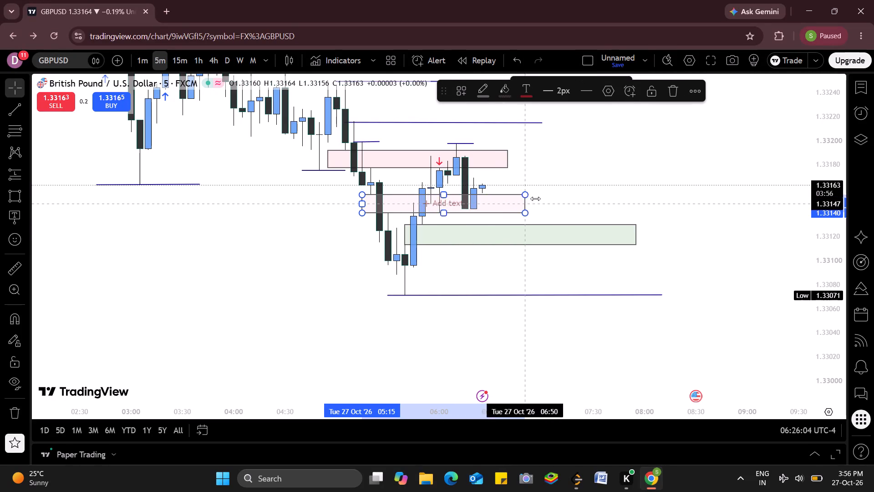
pyautogui.moveTo(535, 199); pyautogui.dragTo(540, 197)
pyautogui.click(578, 194)
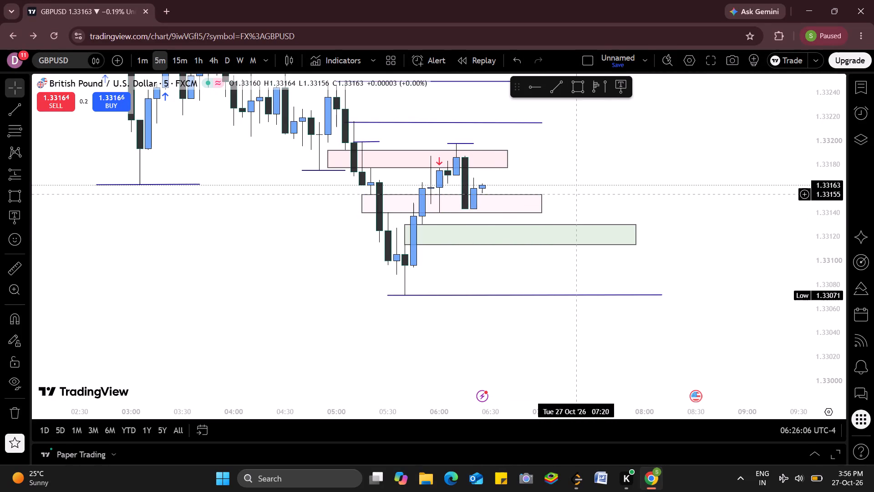
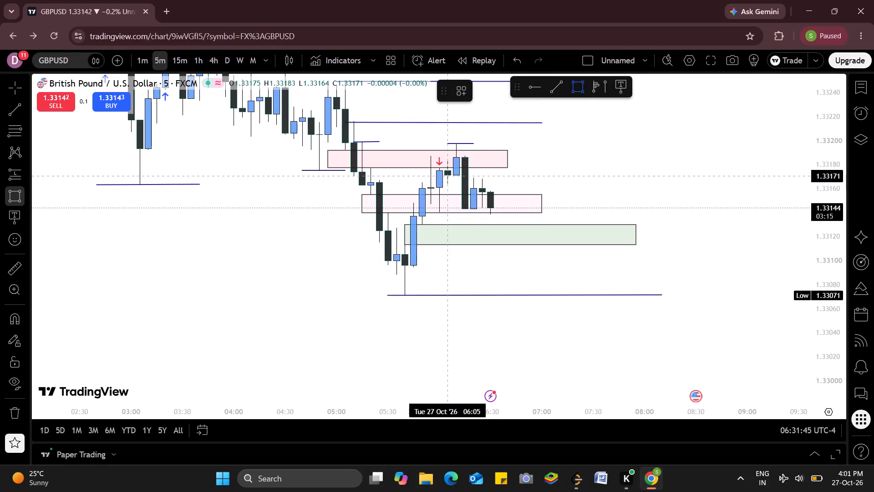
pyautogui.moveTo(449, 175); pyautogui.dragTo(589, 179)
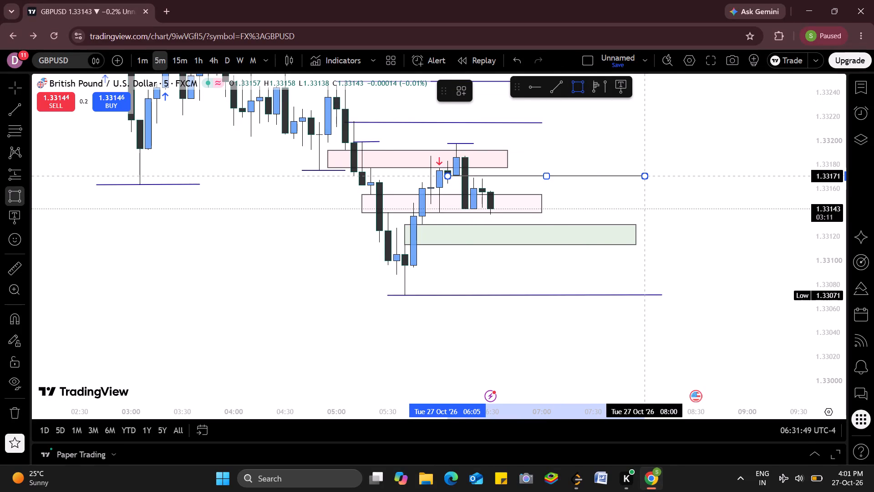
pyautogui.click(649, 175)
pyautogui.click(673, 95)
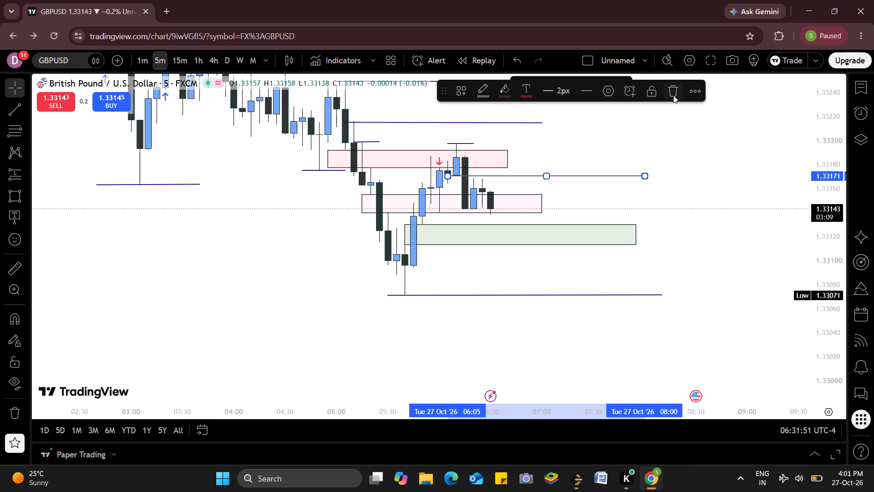
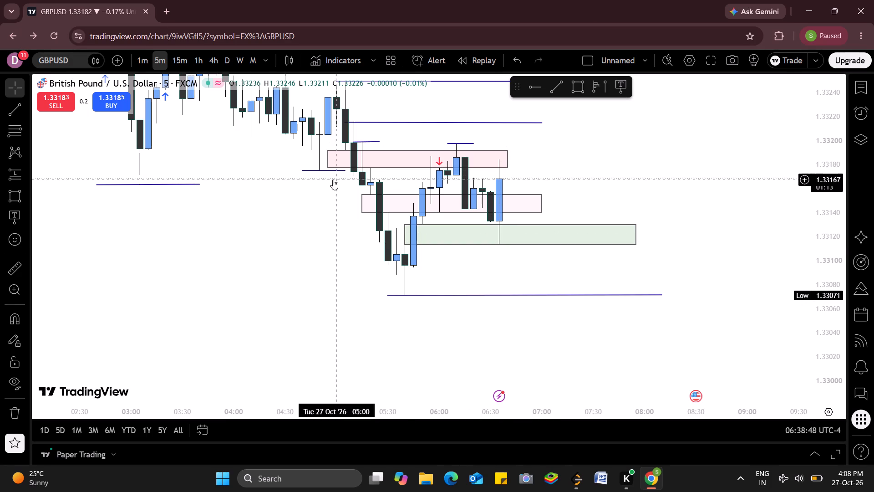
# Set the fill opacity of the lower pink price zone, between 1.33140 and 1.33155, to 14%.
pyautogui.moveTo(726, 154); pyautogui.dragTo(706, 237)
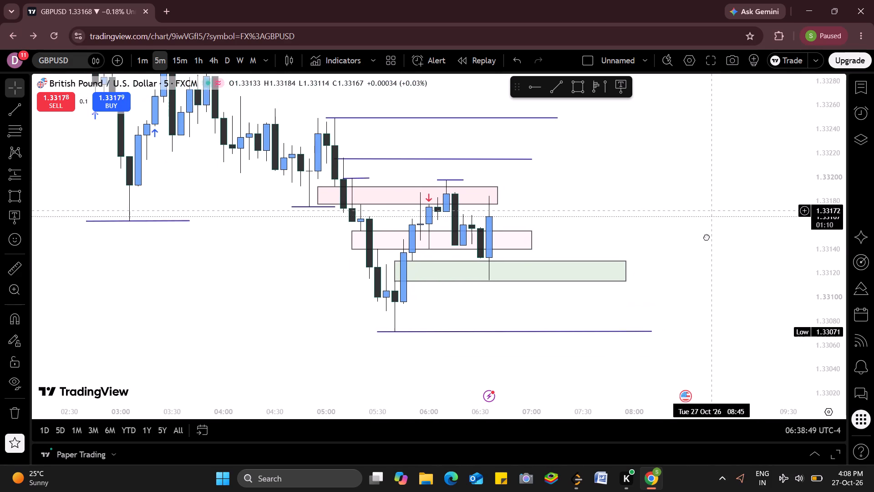
pyautogui.moveTo(706, 237); pyautogui.dragTo(713, 258)
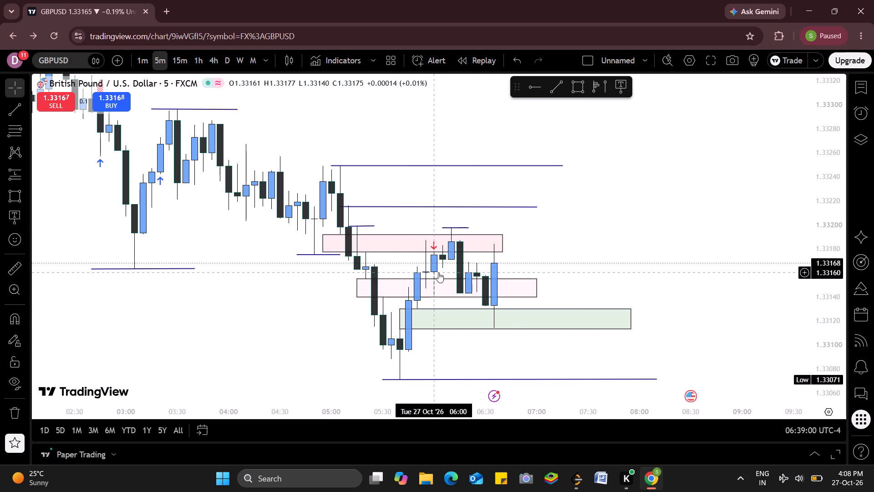
pyautogui.click(392, 280)
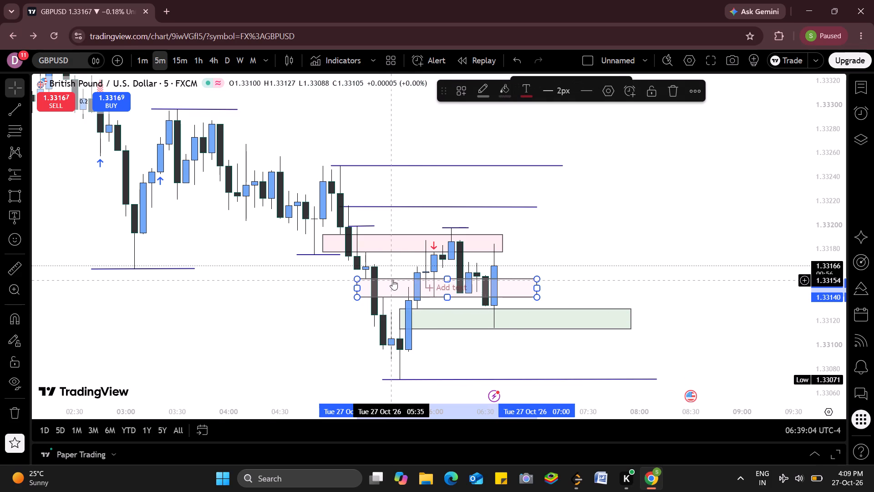
pyautogui.click(507, 92)
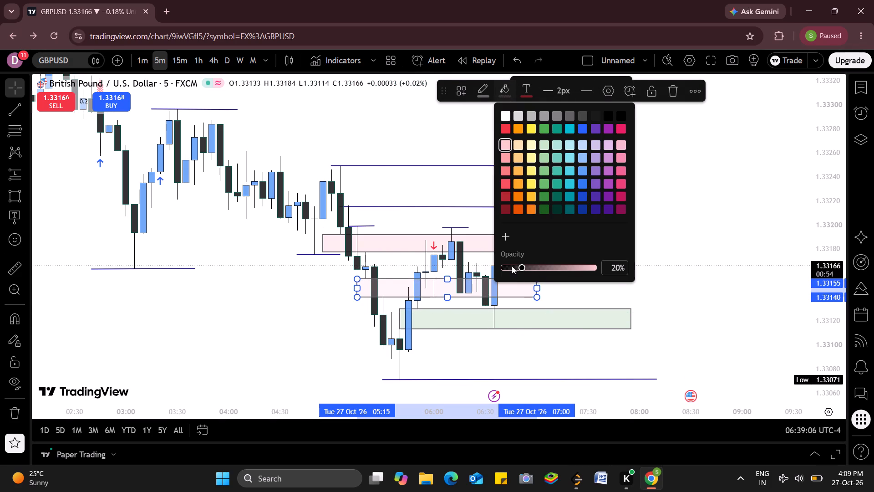
pyautogui.click(509, 264)
pyautogui.doubleClick(509, 264)
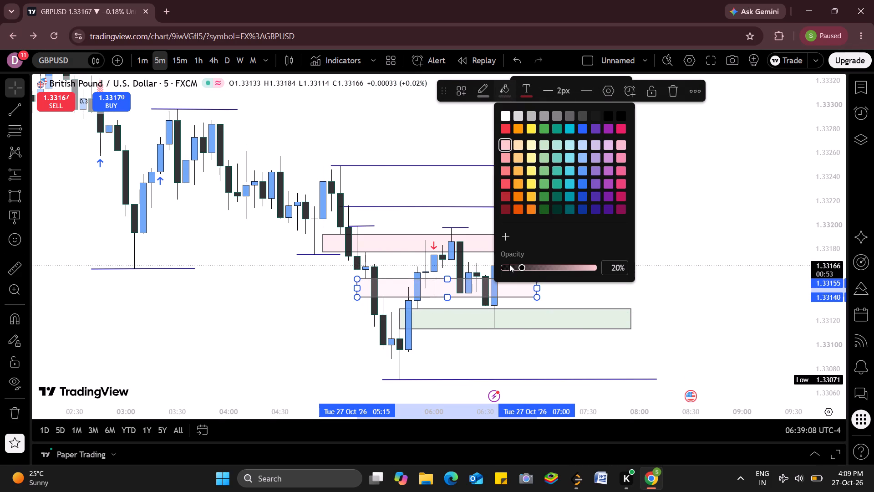
pyautogui.click(509, 264)
pyautogui.click(509, 264)
pyautogui.moveTo(522, 267); pyautogui.dragTo(505, 273)
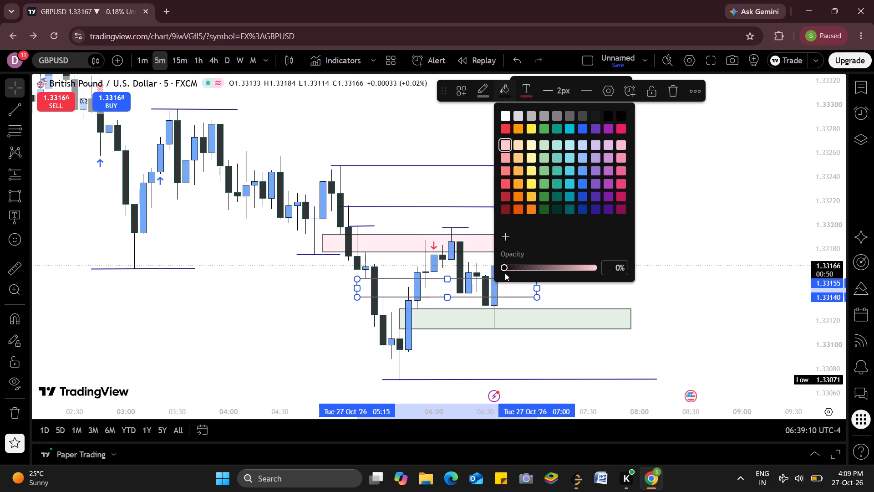
pyautogui.moveTo(505, 273); pyautogui.dragTo(517, 273)
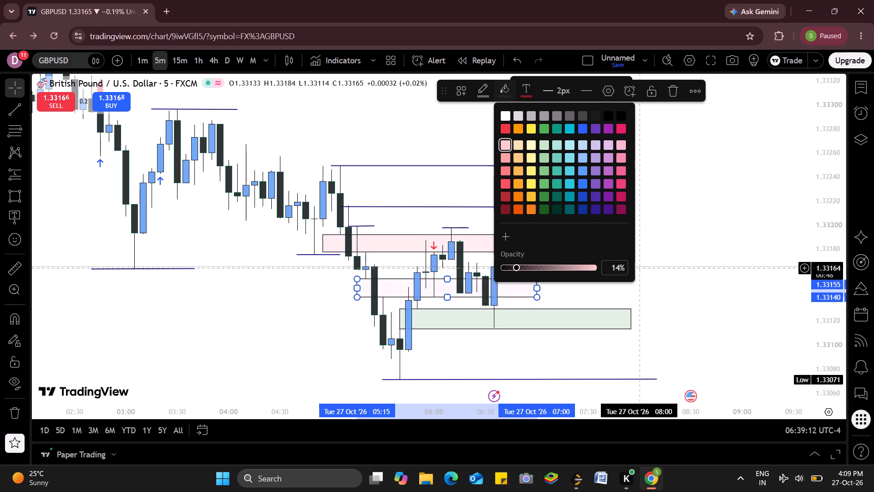
pyautogui.click(667, 225)
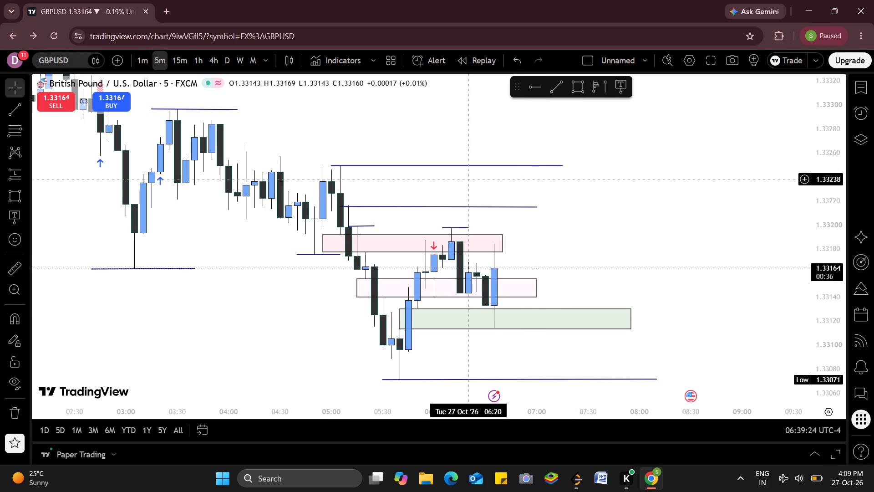
# Examine the recent GBPUSD price structure on the 1-hour timeframe and return to the 5-minute chart.
pyautogui.click(191, 63)
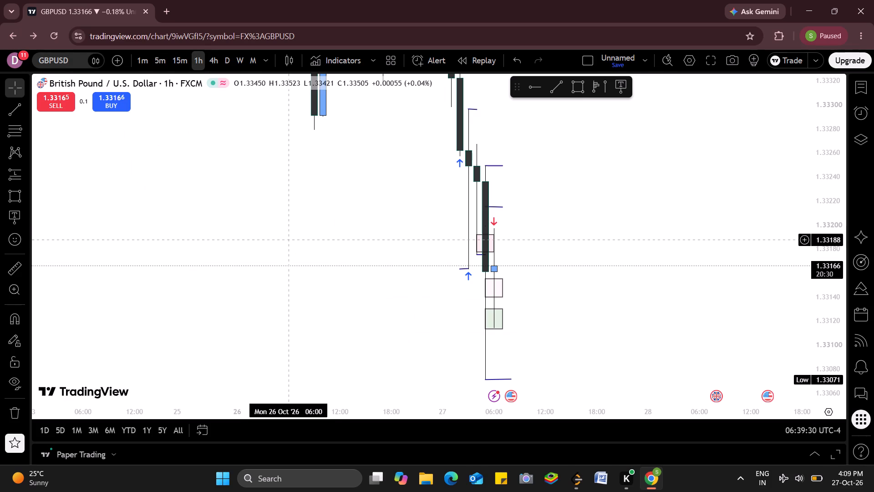
pyautogui.moveTo(377, 201); pyautogui.dragTo(366, 297)
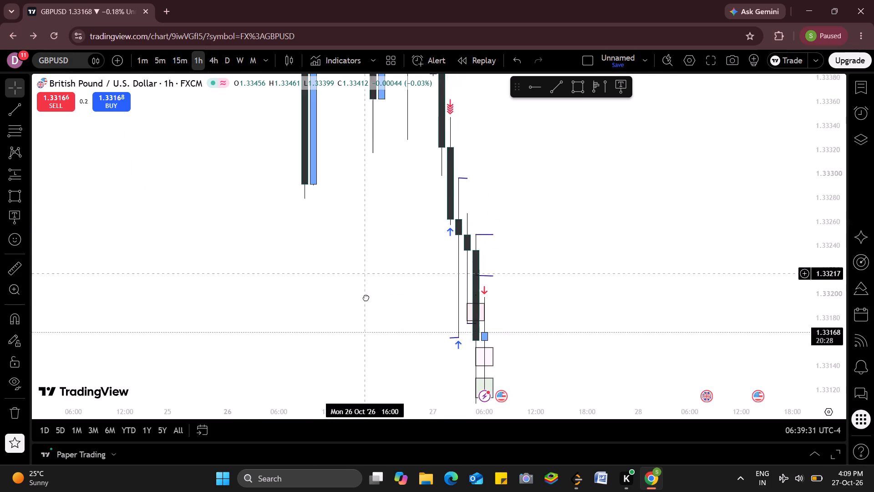
pyautogui.moveTo(366, 297); pyautogui.dragTo(278, 491)
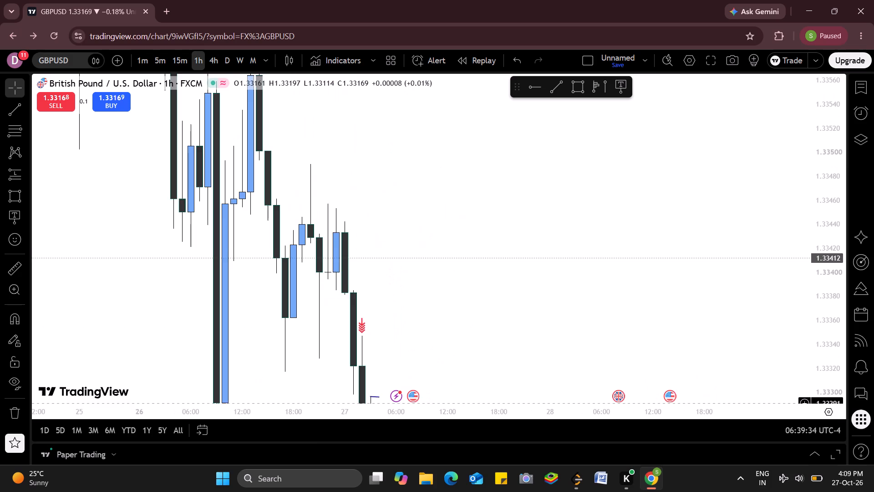
pyautogui.moveTo(278, 491); pyautogui.dragTo(313, 208)
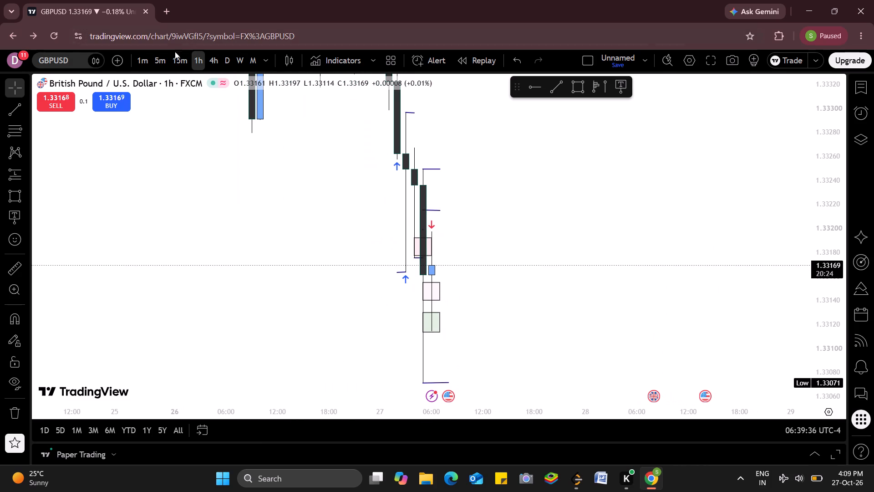
pyautogui.click(164, 62)
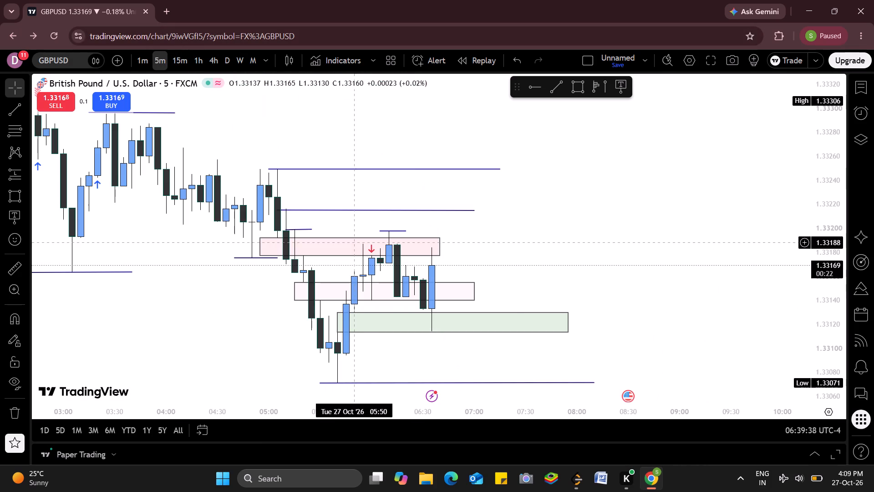
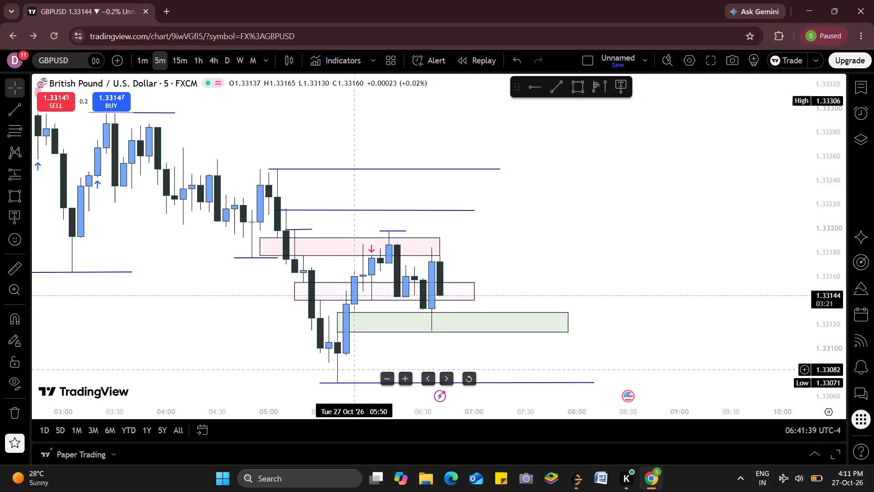
# Delete the upper pink price zone, spanning about 1.33177 to 1.33191, from the 5-minute chart.
pyautogui.click(328, 239)
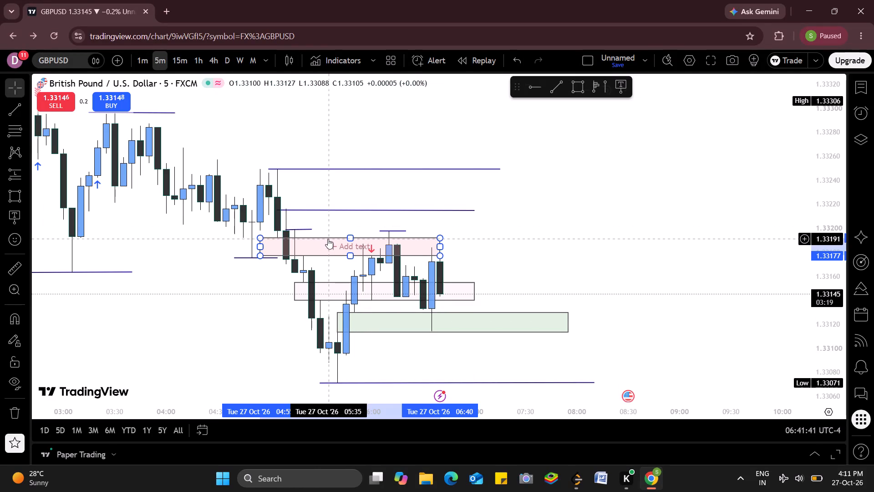
pyautogui.click(676, 91)
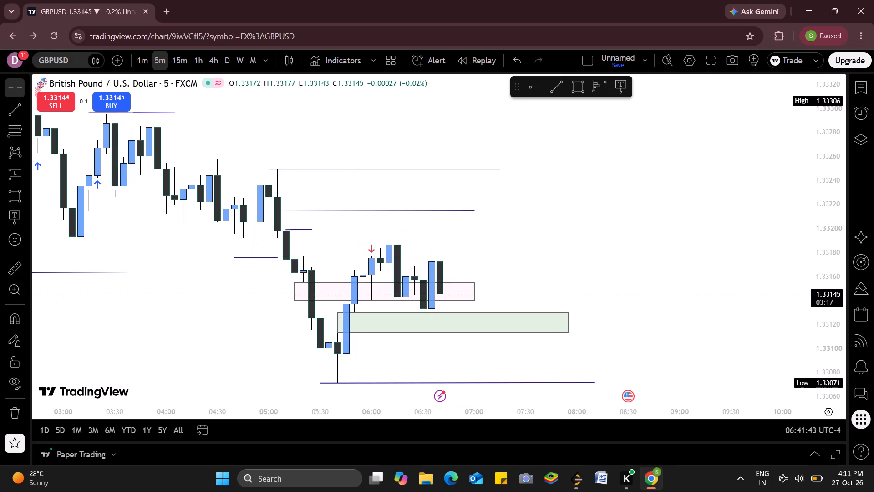
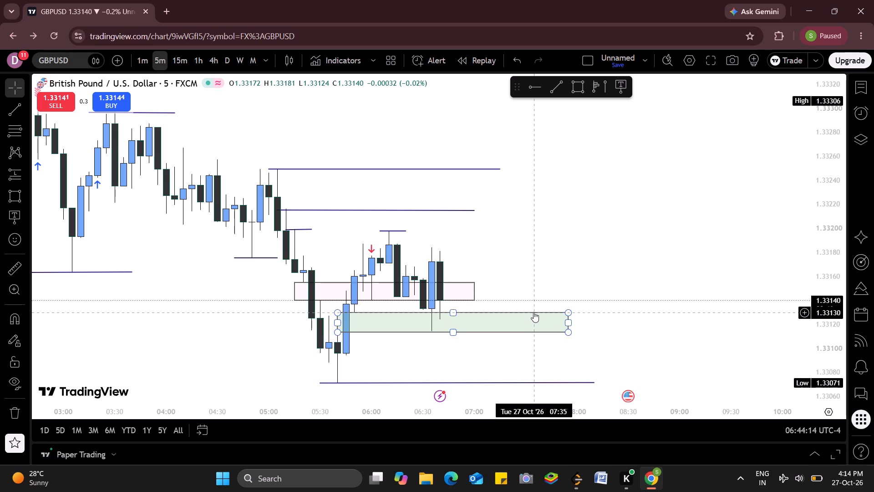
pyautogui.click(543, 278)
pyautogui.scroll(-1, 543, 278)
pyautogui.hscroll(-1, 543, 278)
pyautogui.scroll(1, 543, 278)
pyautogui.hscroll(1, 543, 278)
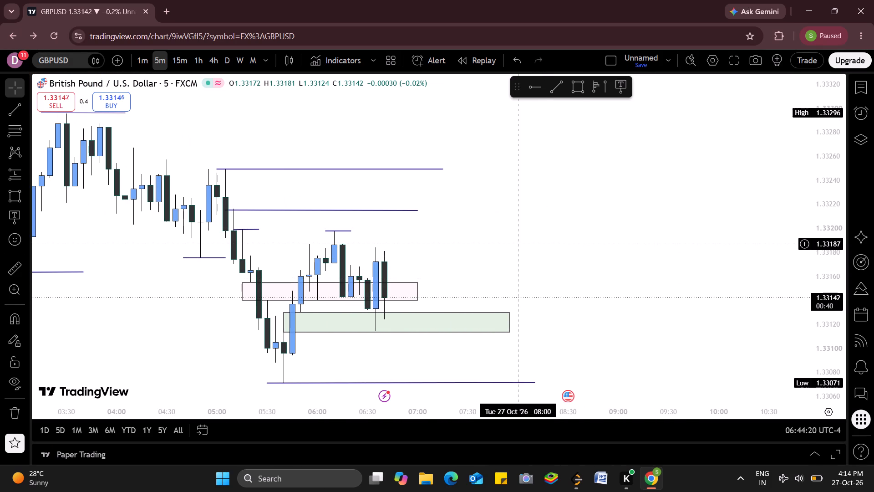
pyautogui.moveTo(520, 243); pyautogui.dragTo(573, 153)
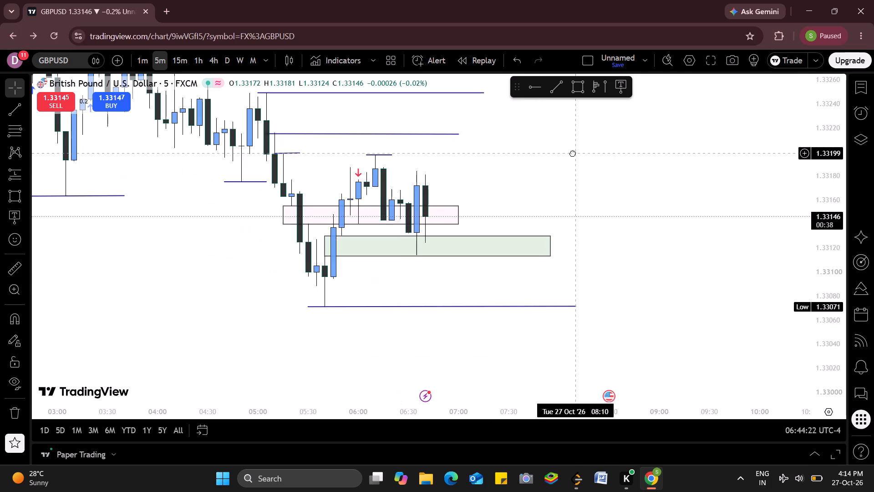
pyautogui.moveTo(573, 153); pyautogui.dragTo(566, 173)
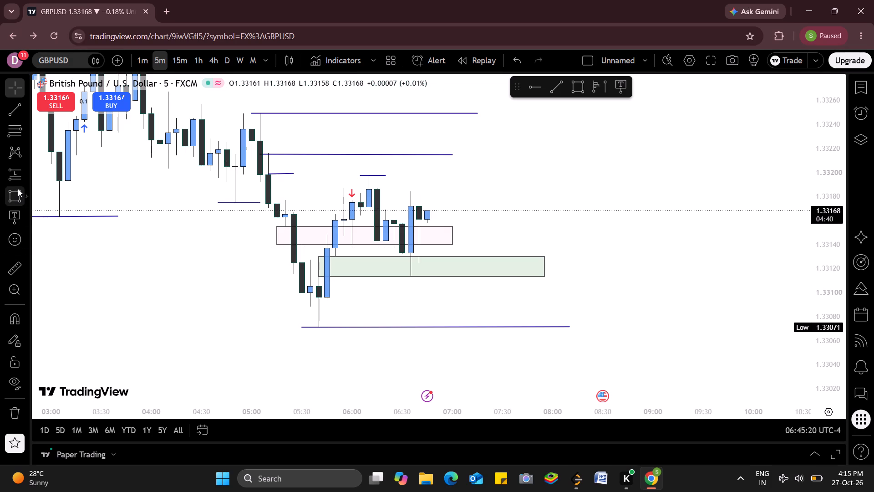
# Place a long position projection on the 06:45 candle with its entry at about 1.33167.
pyautogui.click(17, 175)
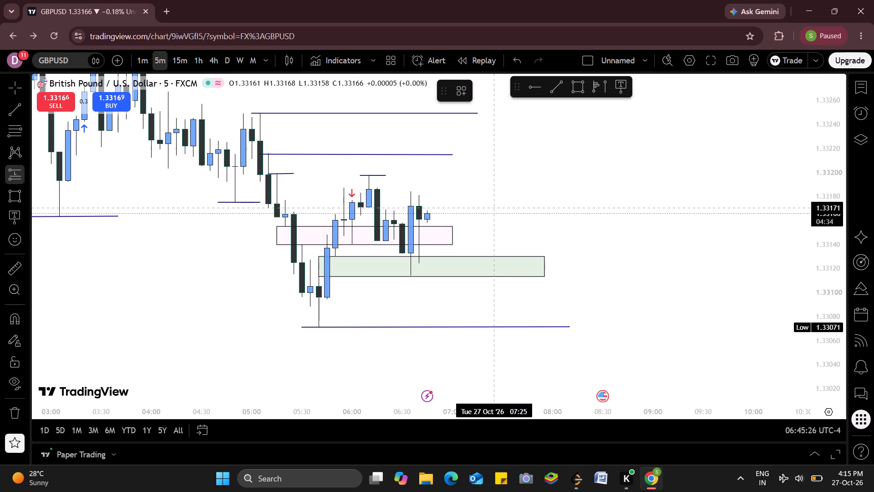
pyautogui.click(492, 212)
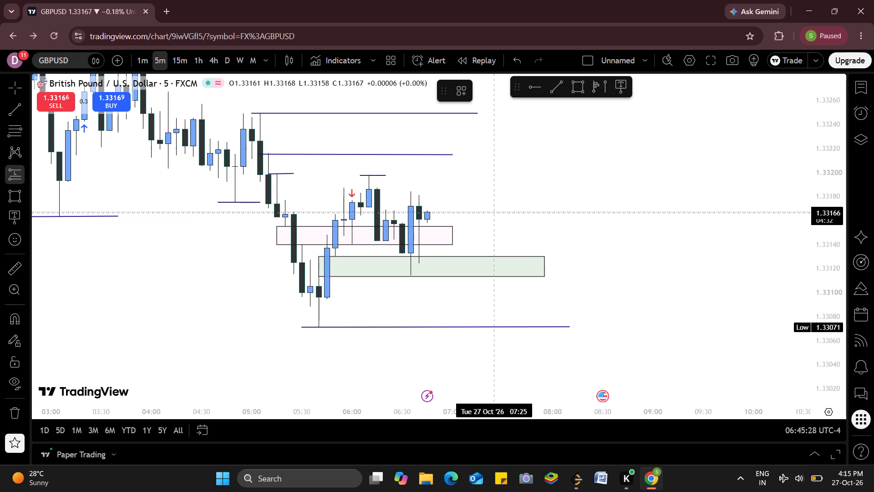
pyautogui.moveTo(492, 212); pyautogui.dragTo(430, 212)
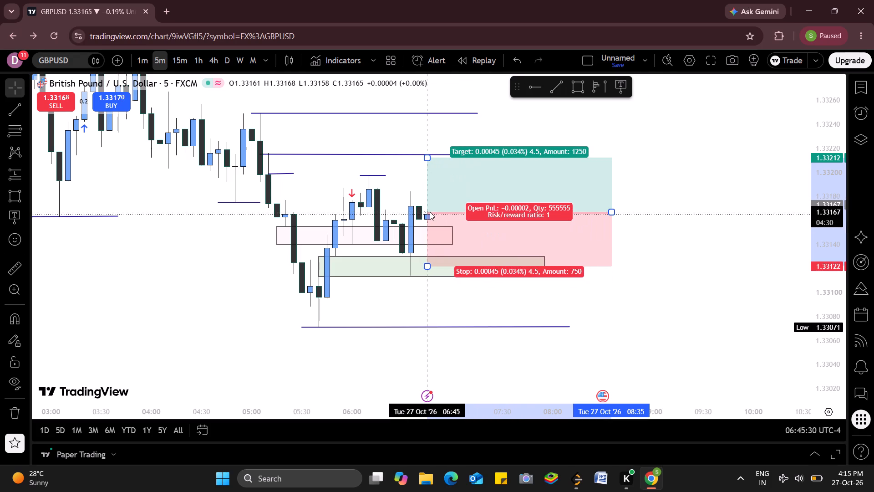
pyautogui.moveTo(430, 212); pyautogui.dragTo(427, 212)
# Set the long position's stop to 1.33113 at the green zone's lower edge and its target to 1.33249 at the upper trend line.
pyautogui.moveTo(426, 268); pyautogui.dragTo(421, 277)
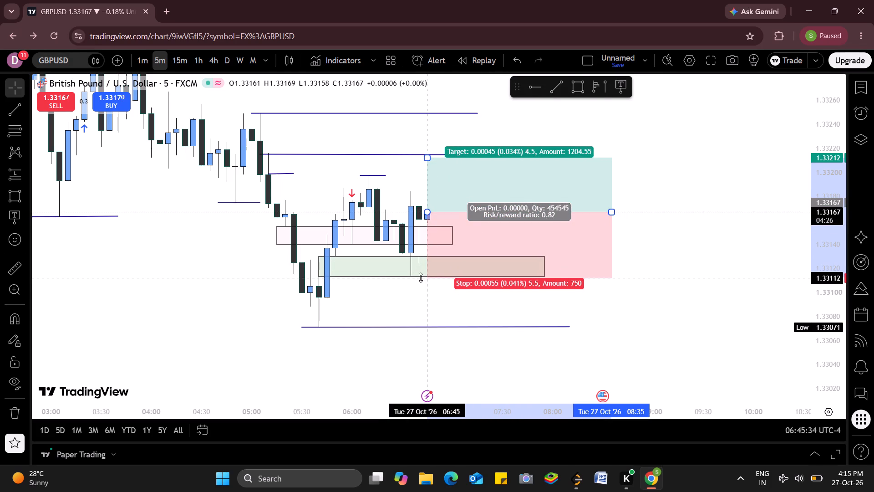
pyautogui.moveTo(421, 277); pyautogui.dragTo(421, 277)
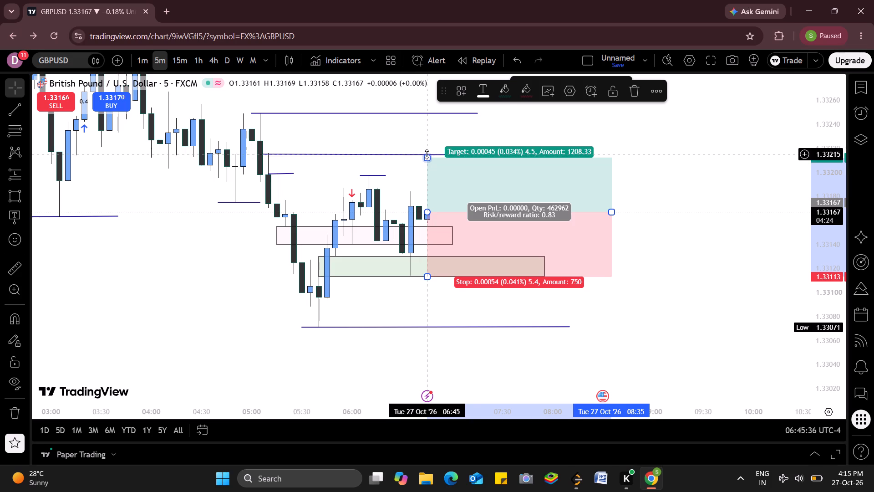
pyautogui.moveTo(427, 154); pyautogui.dragTo(418, 112)
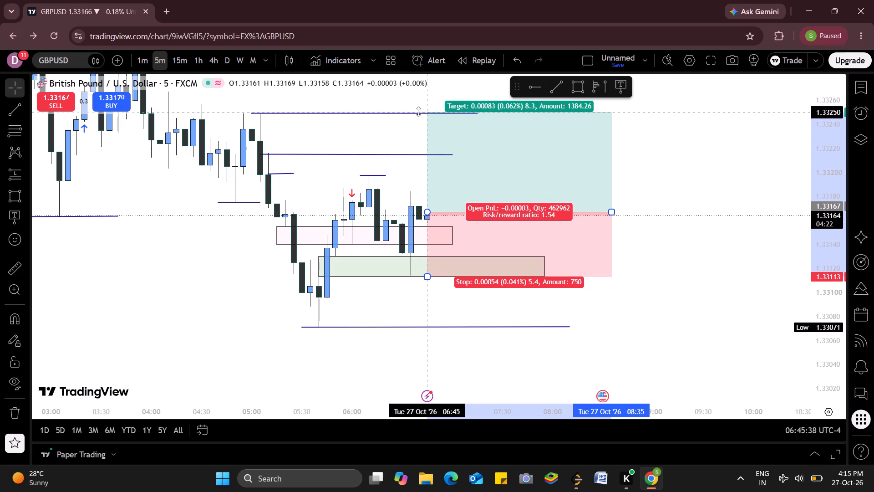
pyautogui.moveTo(418, 112); pyautogui.dragTo(418, 113)
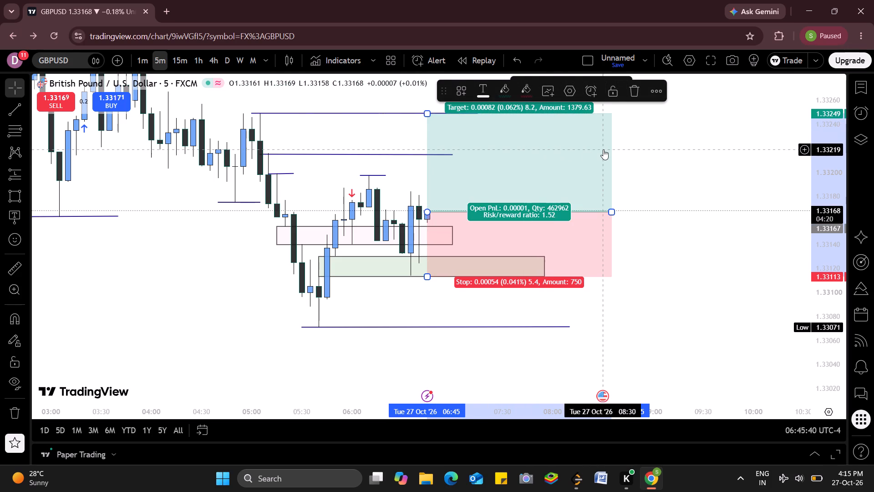
pyautogui.click(650, 134)
# Submit a GBPUSD market buy order with a USD margin of 9833 and no take profit or stop loss.
pyautogui.click(117, 98)
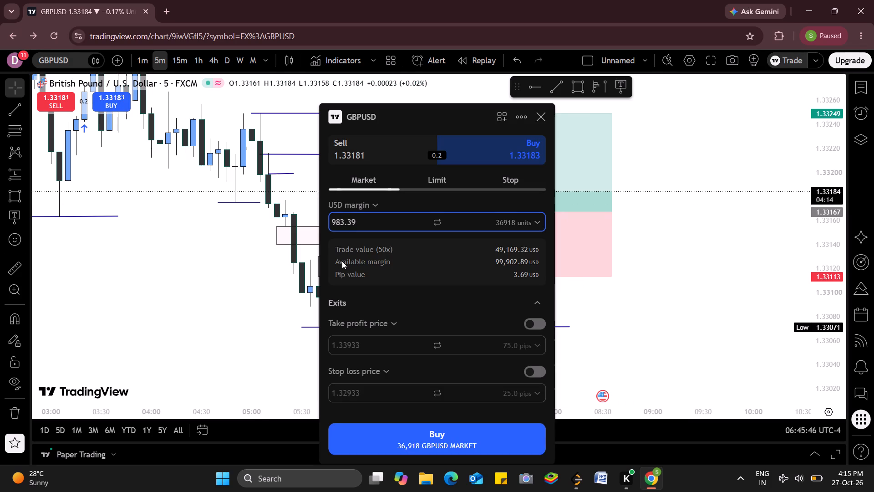
pyautogui.press('BackSpace')
pyautogui.press('BackSpace')
pyautogui.press('BackSpace')
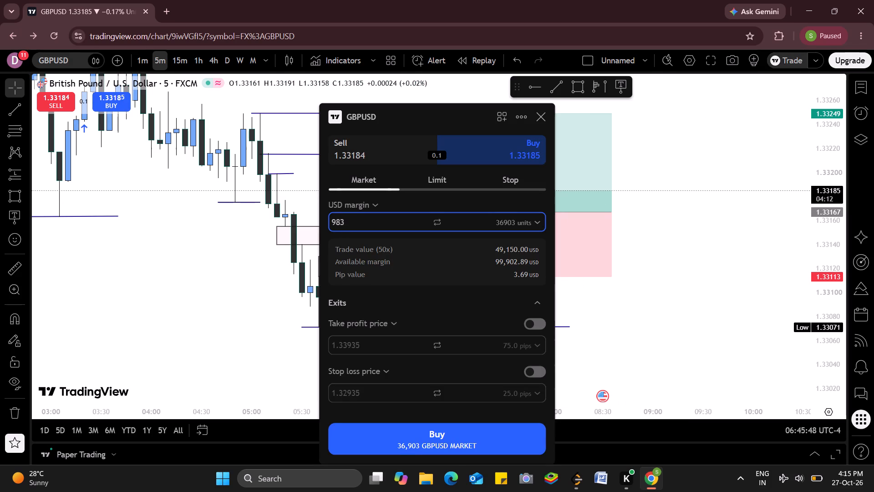
pyautogui.press('3')
pyautogui.press('Return')
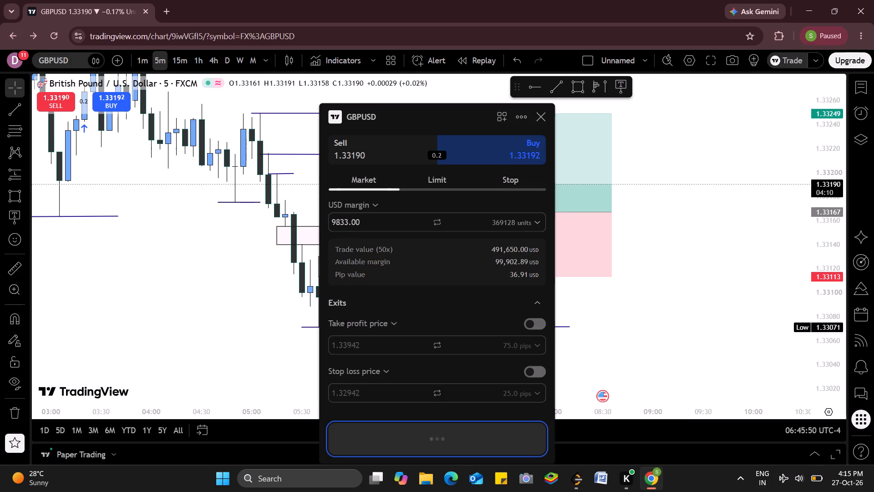
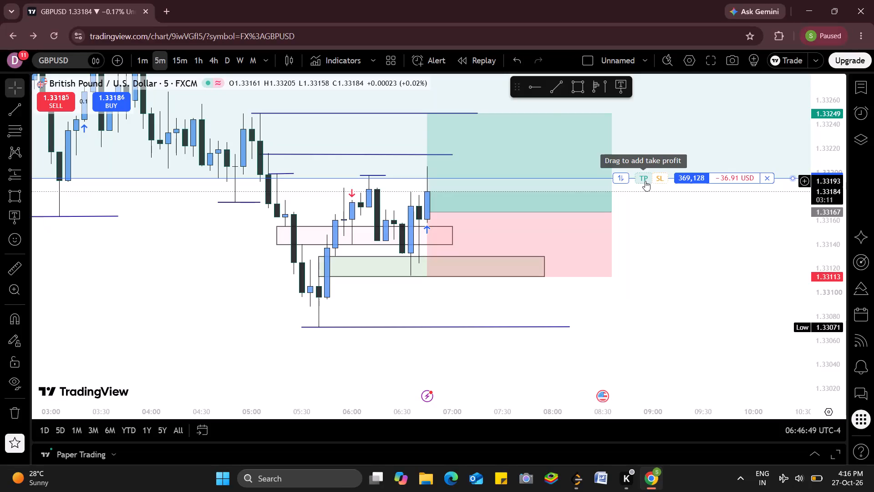
# Add a take profit to the open GBPUSD position at 1.33250, near the long position projection's target.
pyautogui.moveTo(645, 179); pyautogui.dragTo(654, 99)
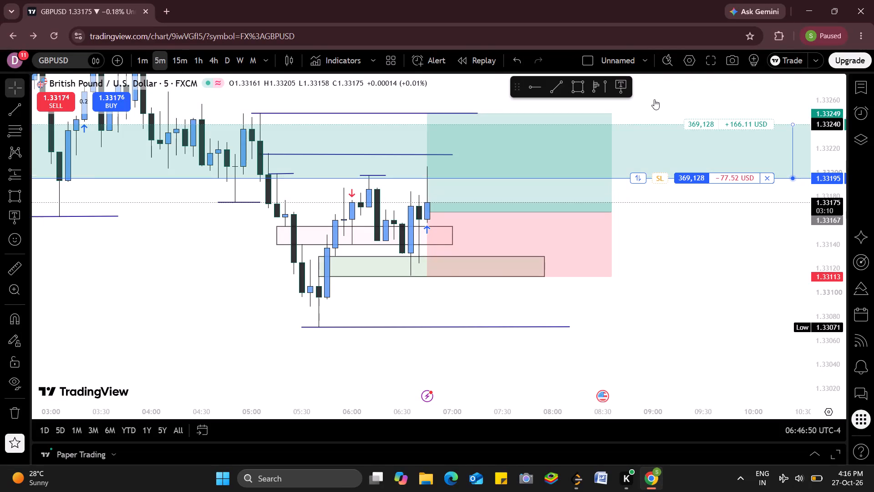
pyautogui.moveTo(654, 99); pyautogui.dragTo(655, 112)
pyautogui.click(655, 112)
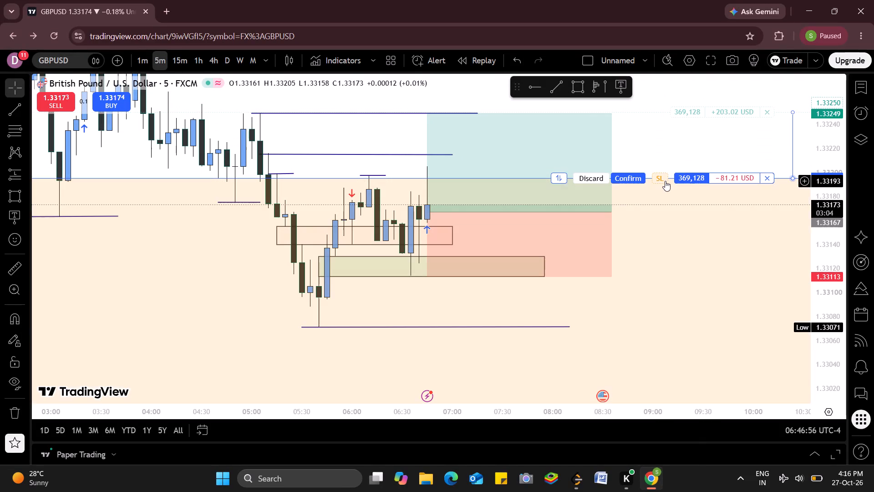
# Add a stop loss to the open GBPUSD position at 1.33113, on the green zone's lower edge.
pyautogui.moveTo(665, 181); pyautogui.dragTo(671, 293)
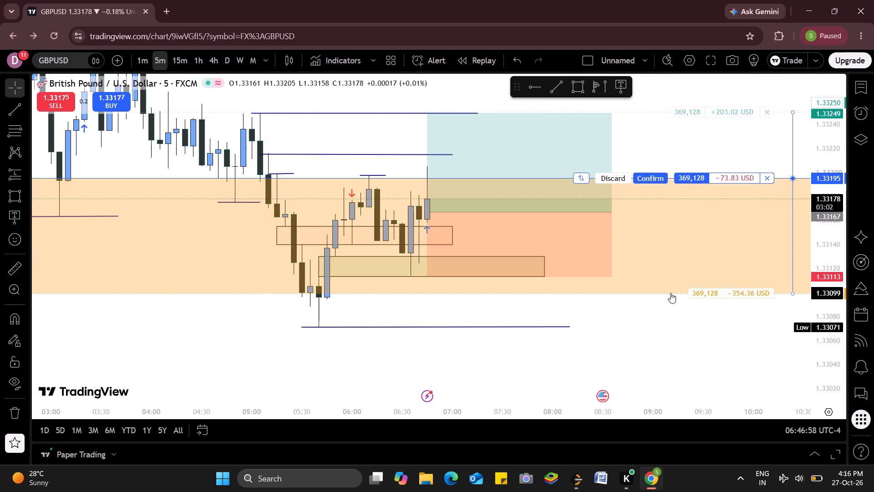
pyautogui.moveTo(671, 293); pyautogui.dragTo(675, 275)
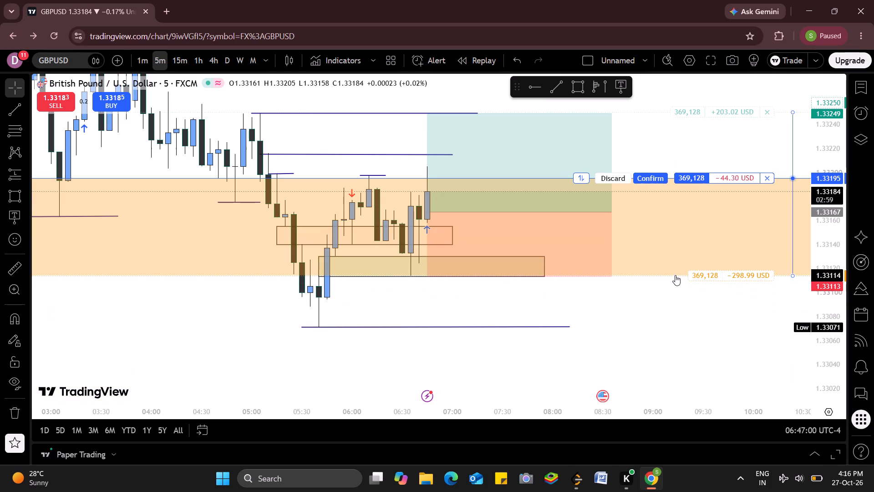
pyautogui.moveTo(675, 275); pyautogui.dragTo(675, 294)
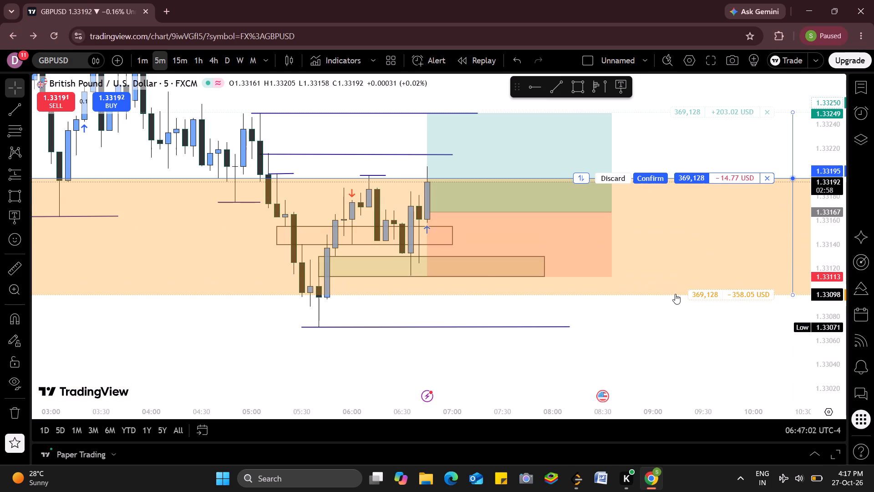
pyautogui.moveTo(675, 294); pyautogui.dragTo(675, 286)
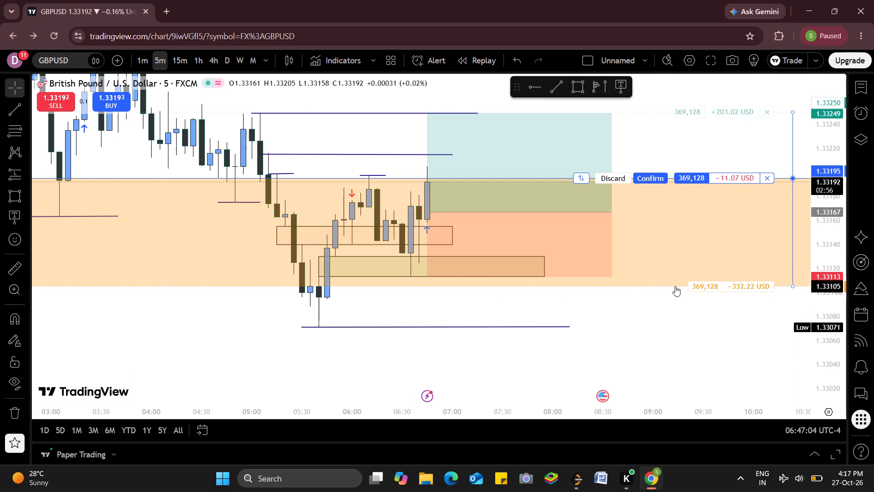
pyautogui.moveTo(675, 286); pyautogui.dragTo(672, 278)
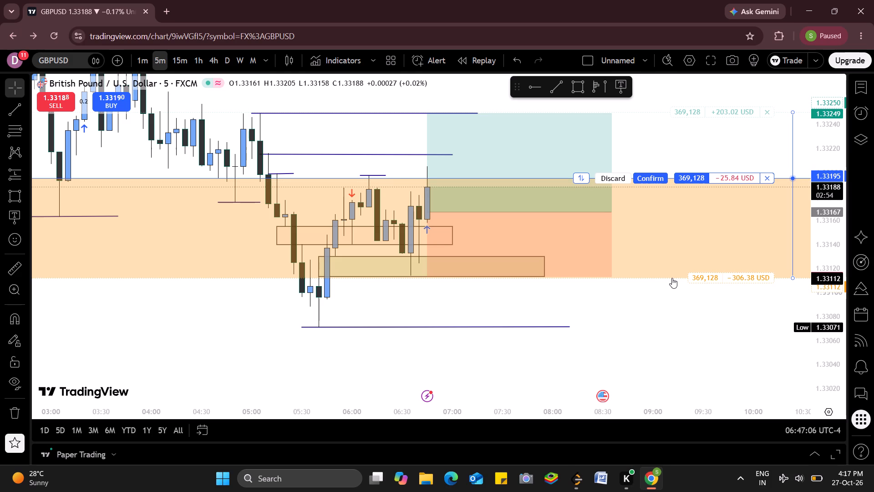
pyautogui.moveTo(672, 278); pyautogui.dragTo(672, 276)
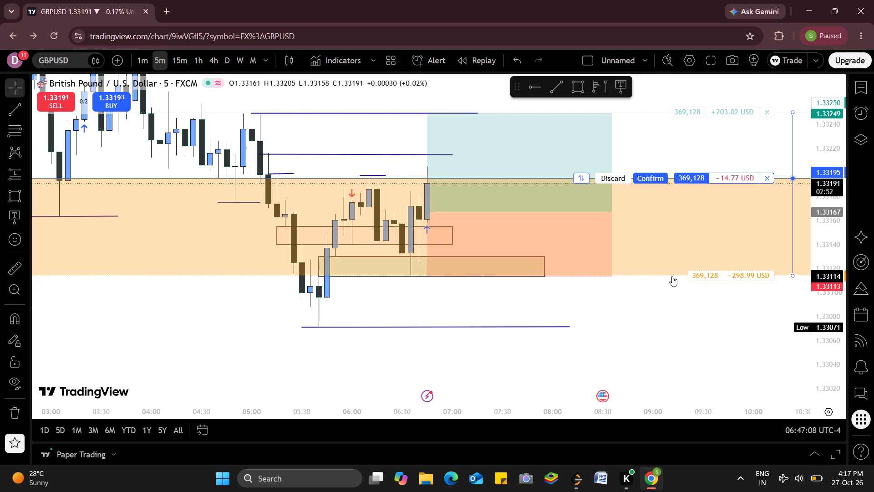
pyautogui.moveTo(672, 276); pyautogui.dragTo(668, 277)
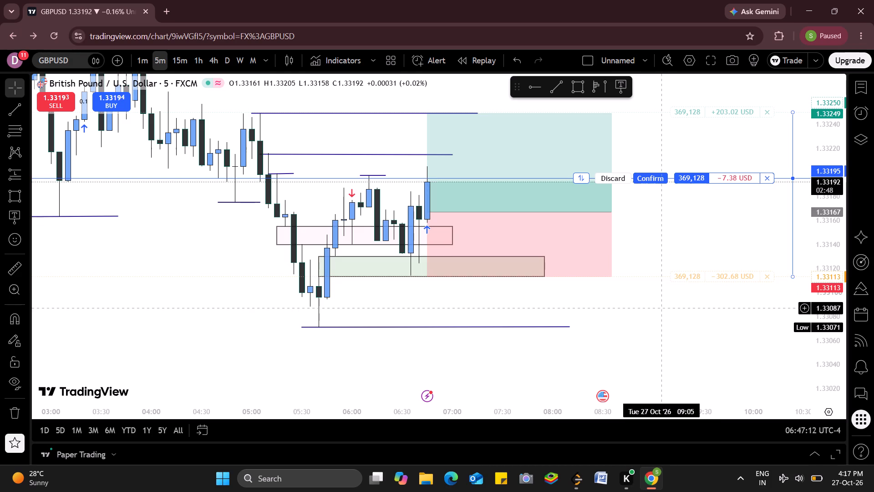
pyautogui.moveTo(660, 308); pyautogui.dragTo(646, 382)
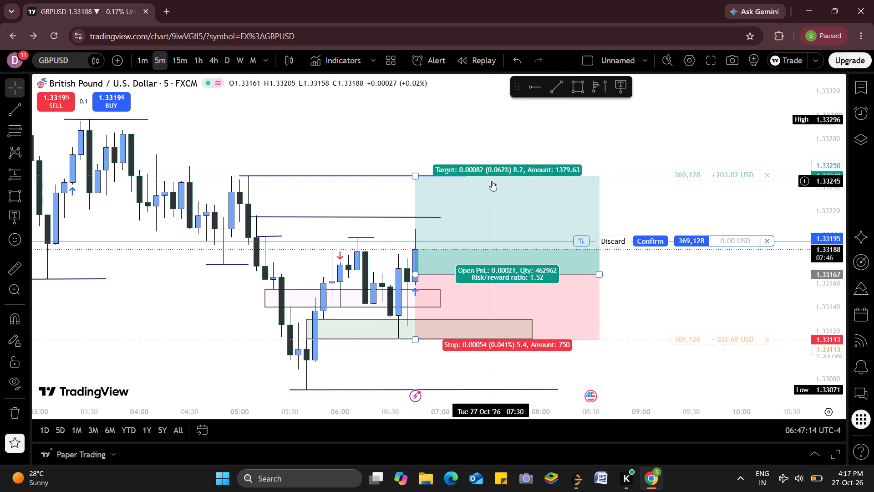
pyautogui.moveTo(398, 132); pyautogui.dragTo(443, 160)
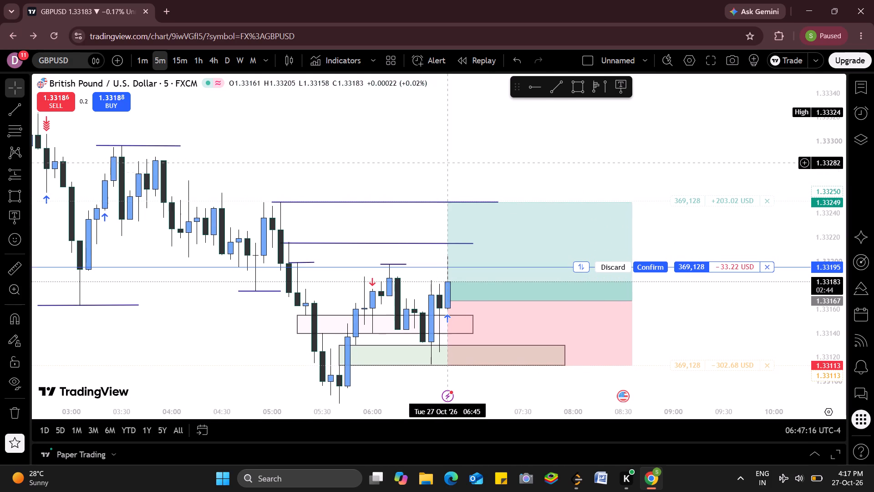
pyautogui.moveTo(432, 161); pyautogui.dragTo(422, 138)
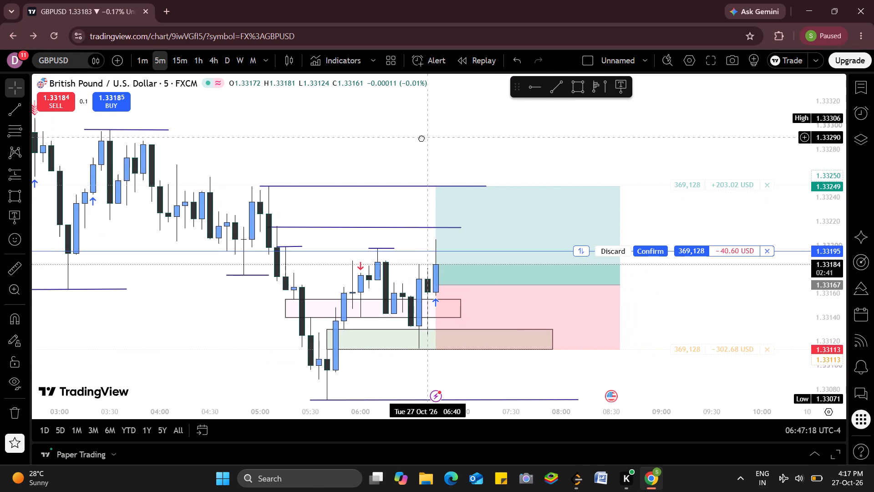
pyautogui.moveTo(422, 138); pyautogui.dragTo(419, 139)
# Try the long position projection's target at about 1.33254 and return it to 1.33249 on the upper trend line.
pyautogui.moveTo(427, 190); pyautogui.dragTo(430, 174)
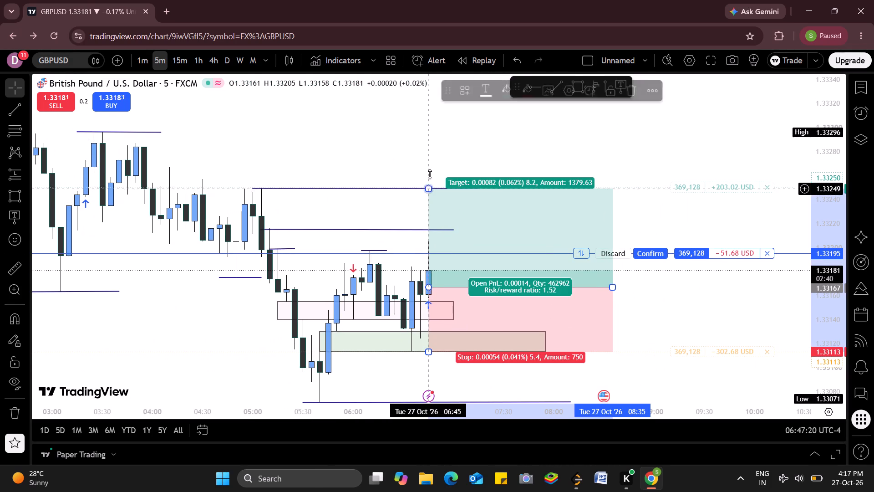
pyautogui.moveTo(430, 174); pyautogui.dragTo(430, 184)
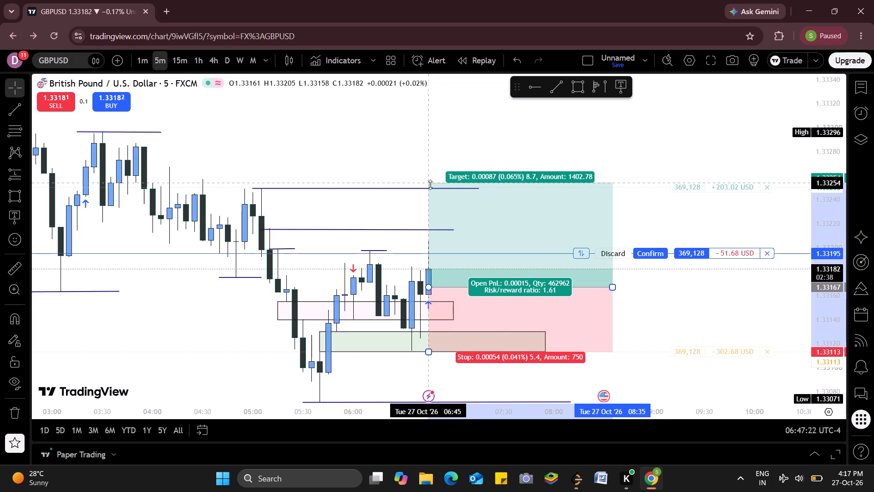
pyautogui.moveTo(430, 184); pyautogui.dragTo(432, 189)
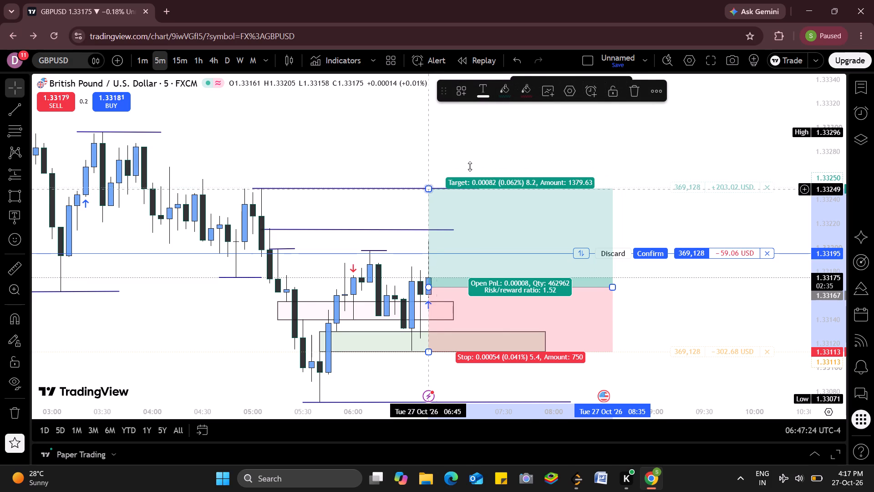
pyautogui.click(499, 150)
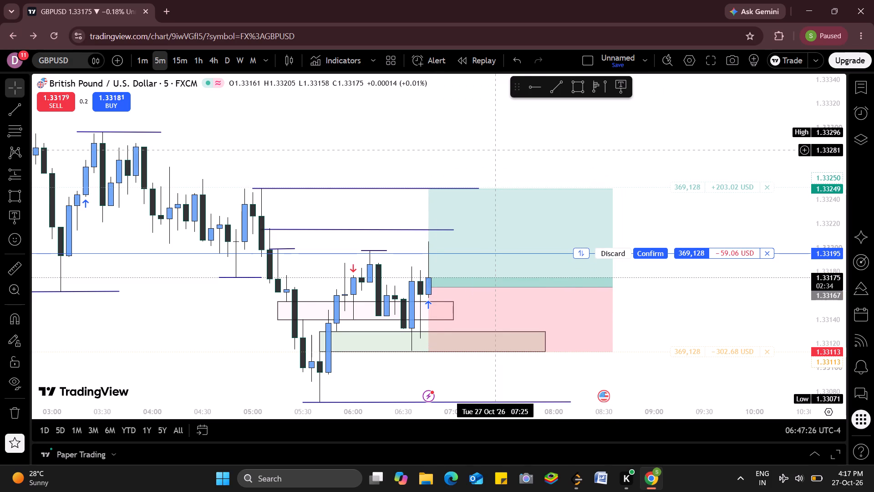
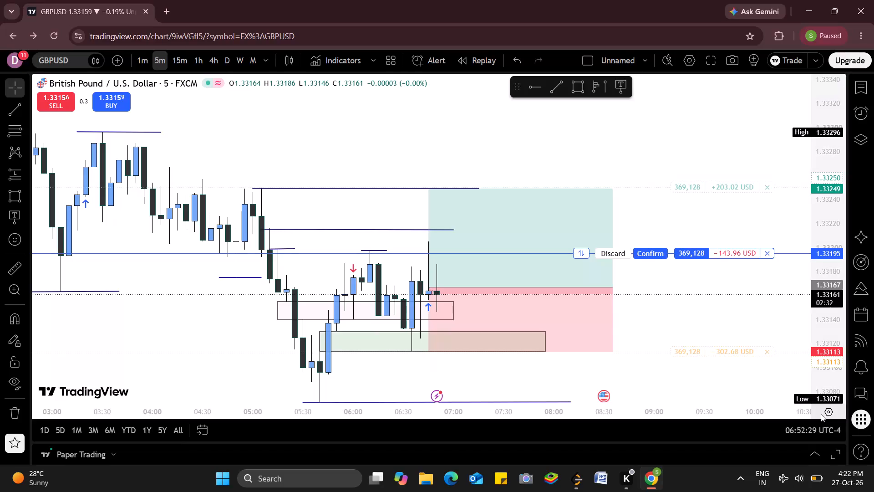
# Open the Windows list of available Wi-Fi networks to restore the network connection.
pyautogui.click(797, 484)
pyautogui.click(721, 284)
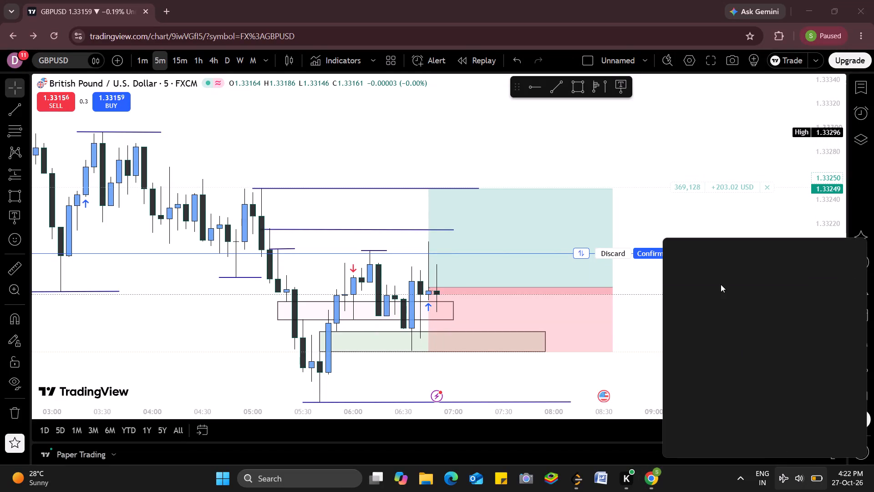
pyautogui.click(709, 273)
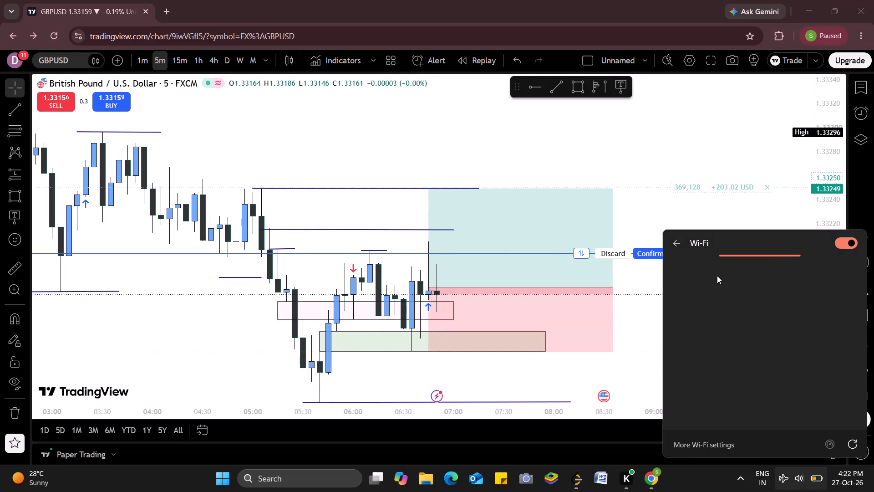
pyautogui.click(772, 280)
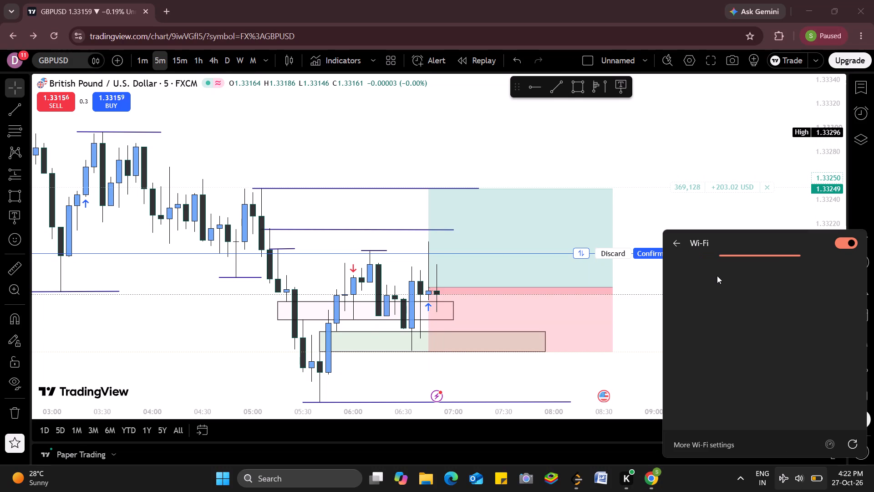
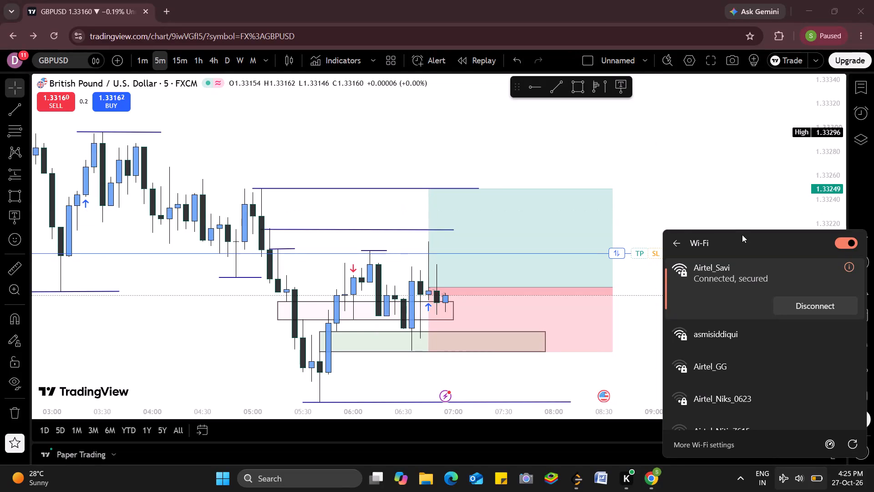
# Leave the Wi-Fi network list and close the quick settings to return to the GBPUSD chart.
pyautogui.click(681, 242)
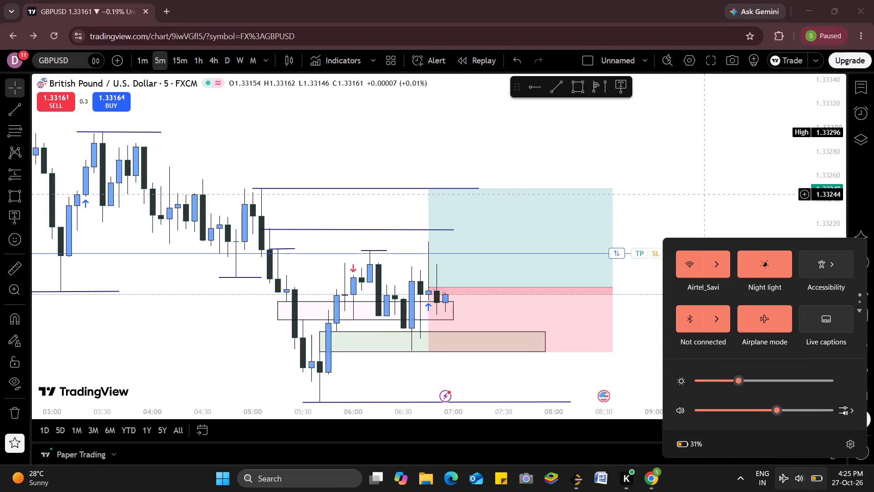
pyautogui.click(707, 194)
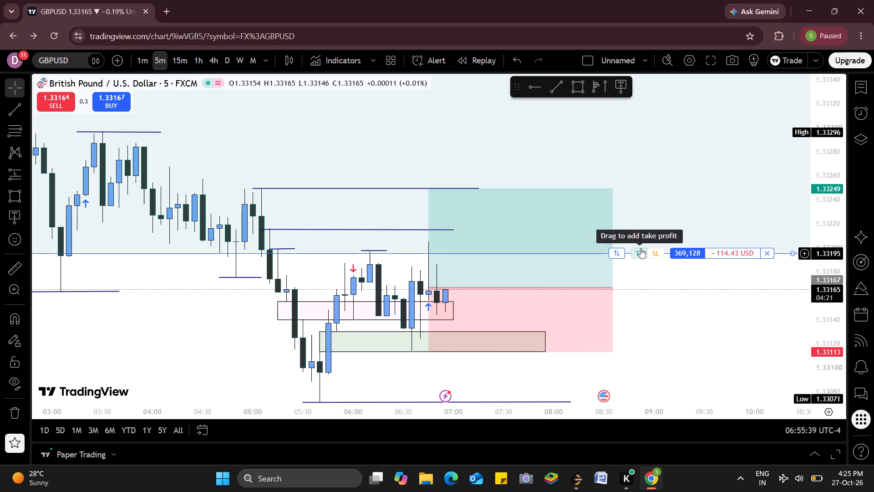
# Add a take profit to the open GBPUSD position at 1.33254, just above the long position projection's target.
pyautogui.moveTo(640, 256); pyautogui.dragTo(640, 256)
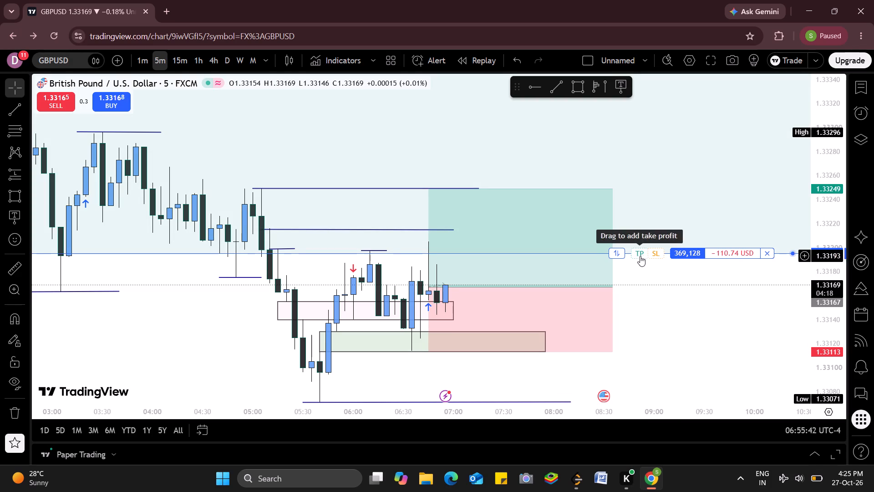
pyautogui.moveTo(640, 256); pyautogui.dragTo(635, 184)
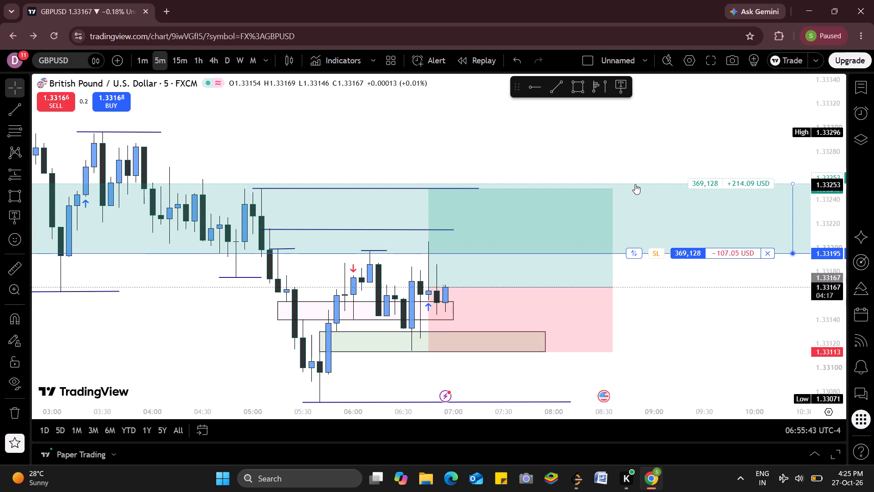
pyautogui.moveTo(635, 184); pyautogui.dragTo(636, 189)
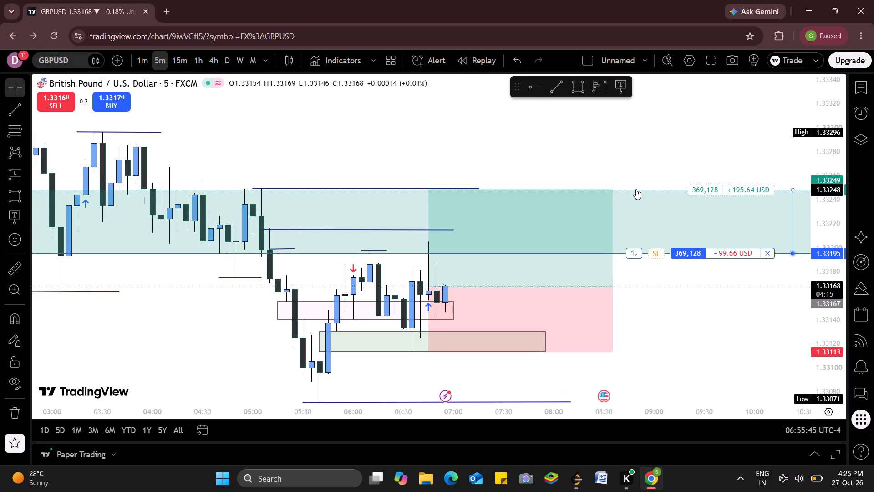
pyautogui.moveTo(636, 189); pyautogui.dragTo(629, 182)
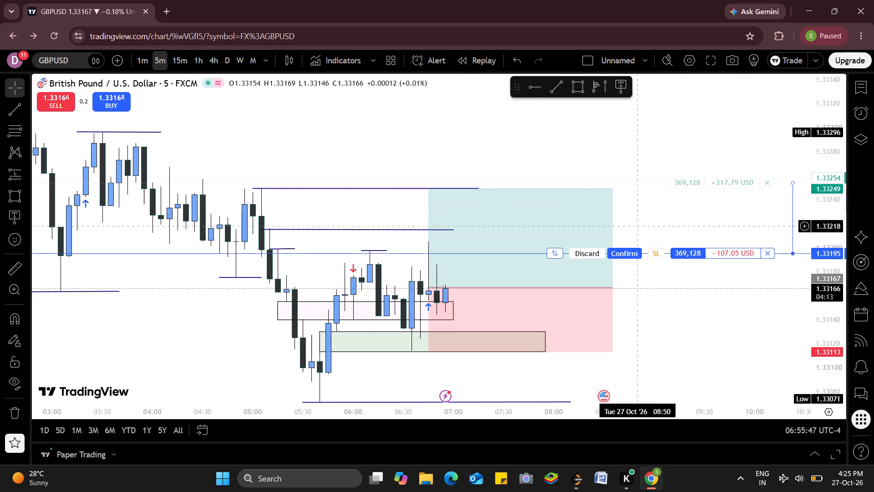
# Add a stop loss to the open GBPUSD position at 1.33113, on the green zone's lower edge, and place both protective orders.
pyautogui.moveTo(660, 256); pyautogui.dragTo(659, 298)
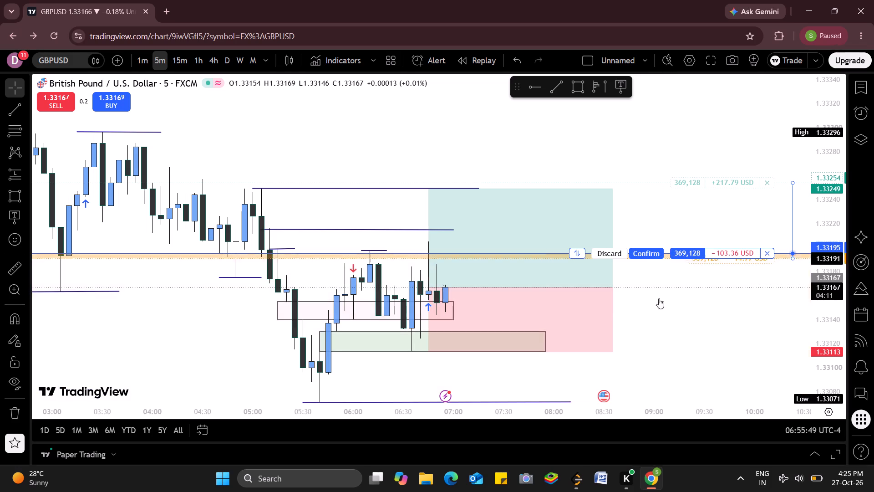
pyautogui.moveTo(659, 298); pyautogui.dragTo(665, 364)
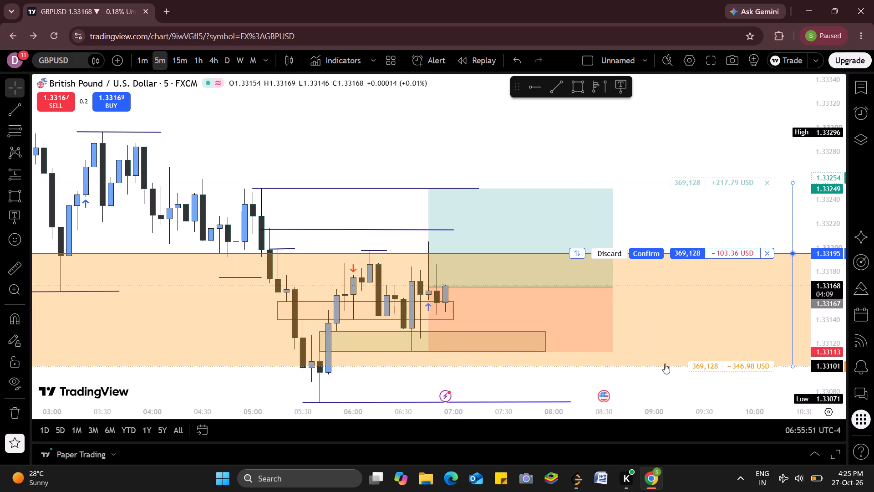
pyautogui.moveTo(665, 364); pyautogui.dragTo(660, 351)
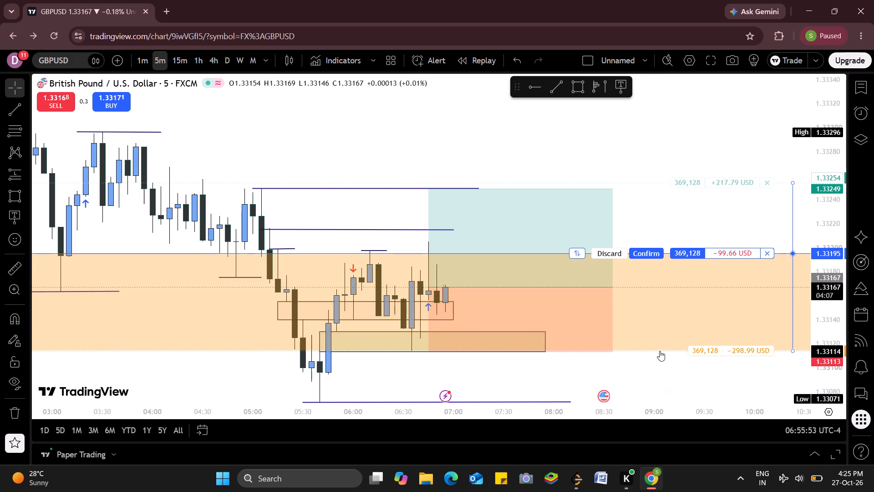
pyautogui.moveTo(660, 351); pyautogui.dragTo(663, 374)
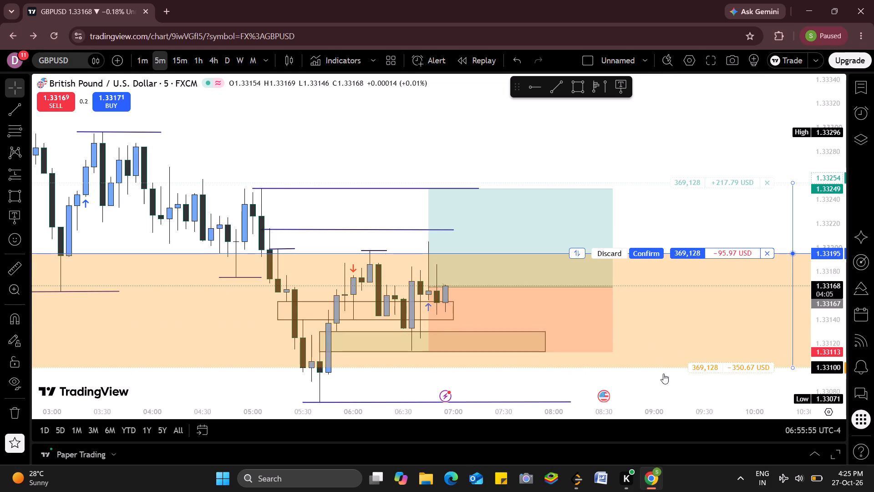
pyautogui.moveTo(663, 374); pyautogui.dragTo(678, 346)
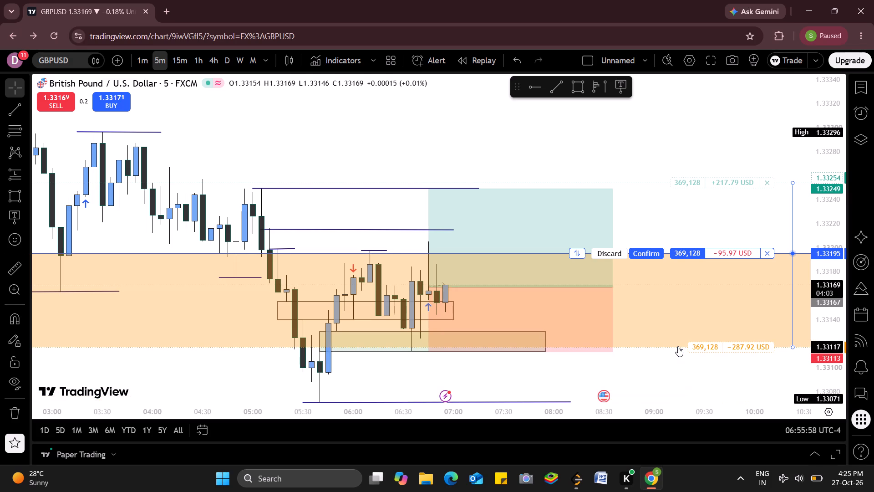
pyautogui.moveTo(678, 346); pyautogui.dragTo(678, 352)
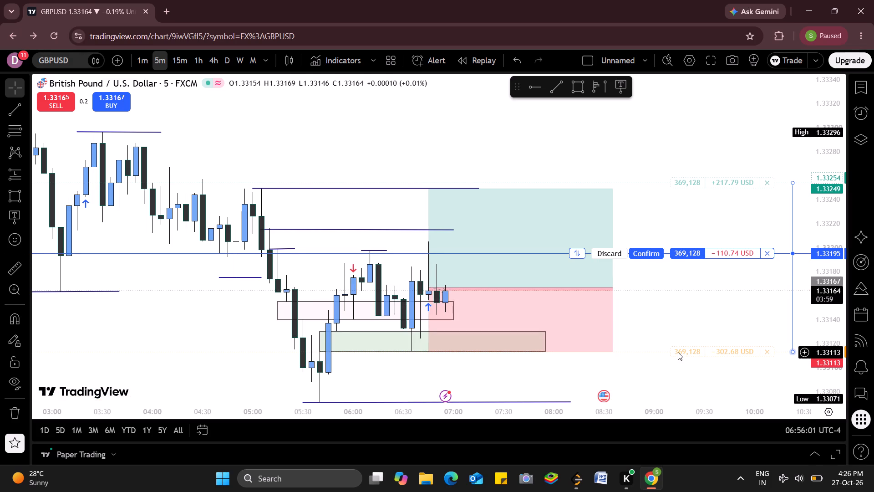
pyautogui.click(645, 256)
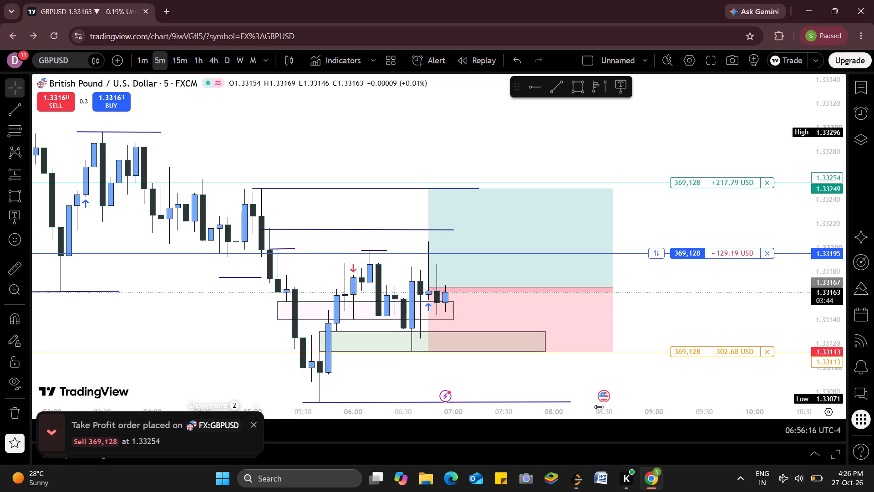
# Switch to the LeetCode window.
pyautogui.click(577, 477)
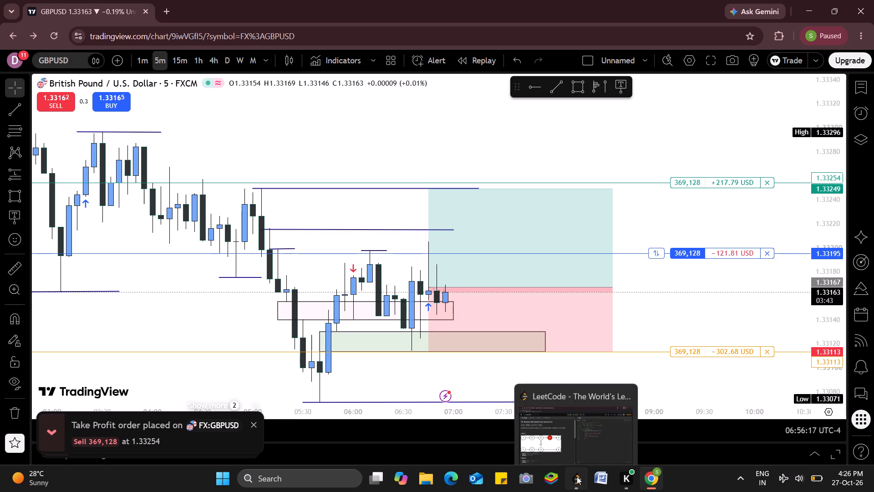
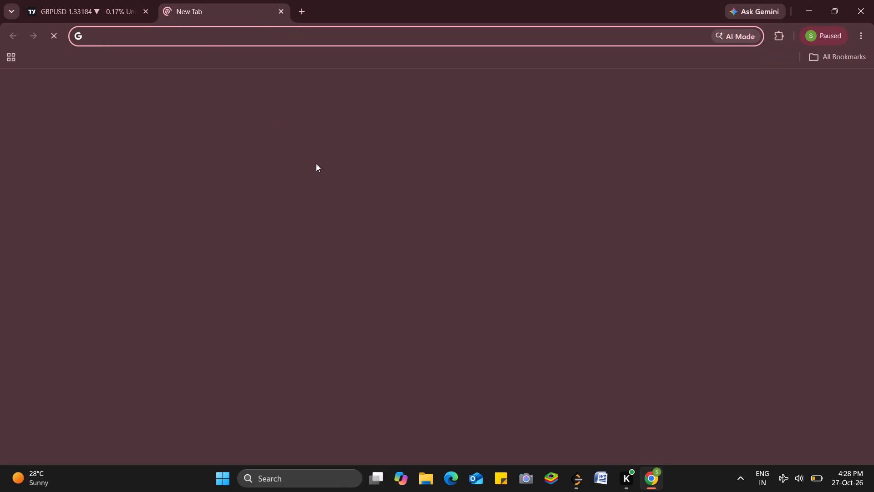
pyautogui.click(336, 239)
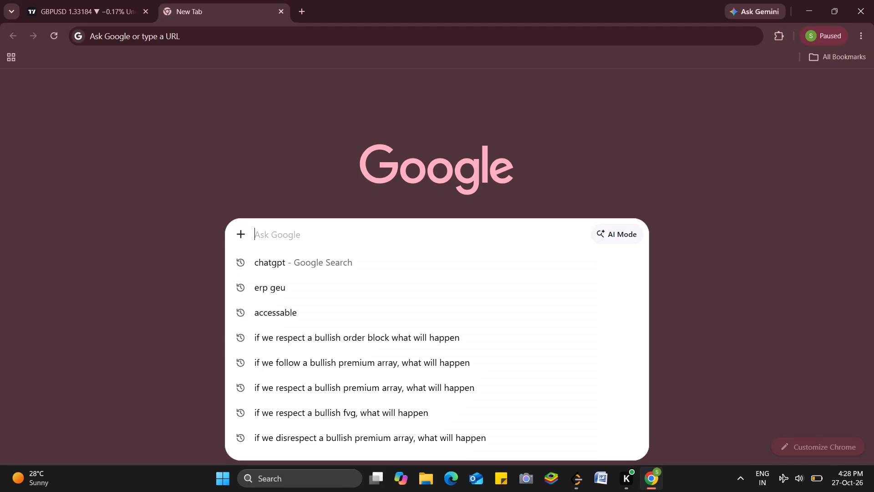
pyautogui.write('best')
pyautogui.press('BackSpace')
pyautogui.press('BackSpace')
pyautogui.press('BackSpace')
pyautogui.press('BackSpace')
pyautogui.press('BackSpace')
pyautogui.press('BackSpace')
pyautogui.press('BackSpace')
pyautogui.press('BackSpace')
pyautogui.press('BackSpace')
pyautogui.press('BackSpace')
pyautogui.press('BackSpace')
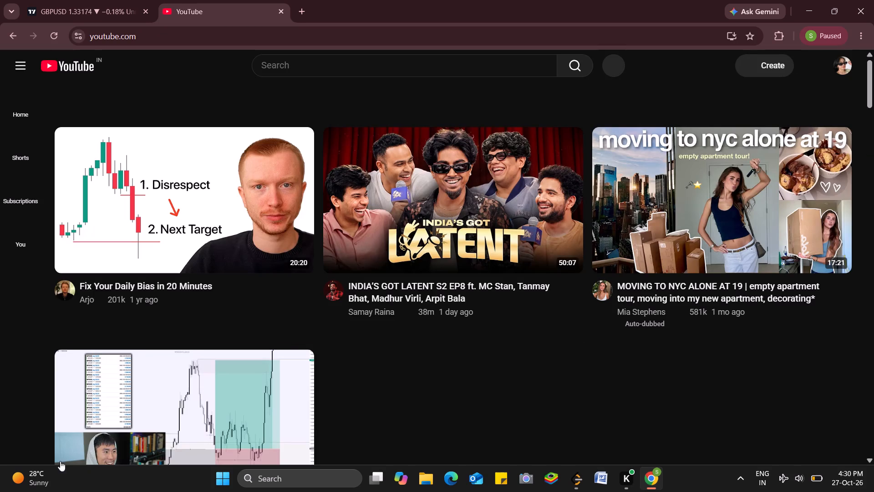
# Look through the home feed down to Vogue's Barbara Palvin beauty routine video and skim ahead in its inline preview.
pyautogui.scroll(-2, 401, 336)
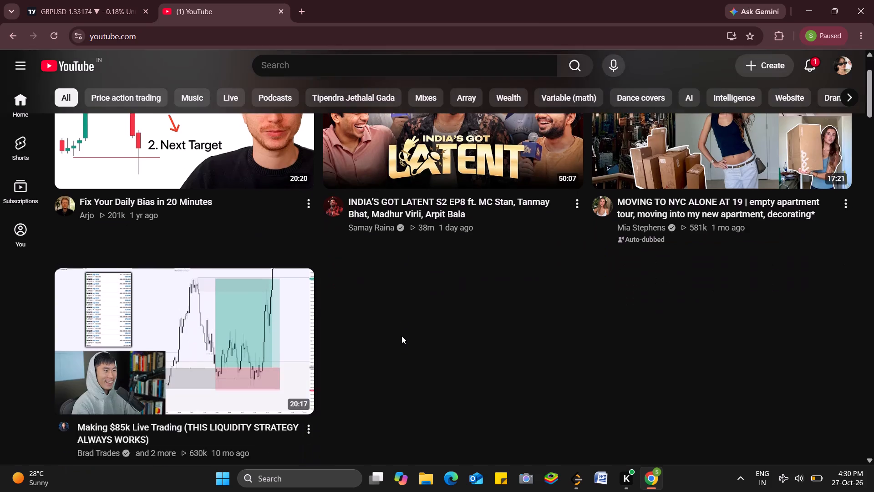
pyautogui.scroll(-3, 401, 336)
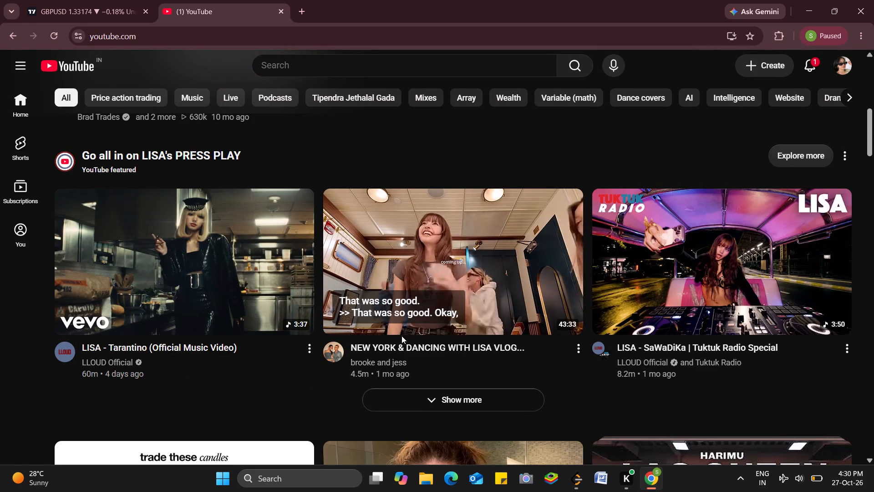
pyautogui.scroll(-4, 401, 336)
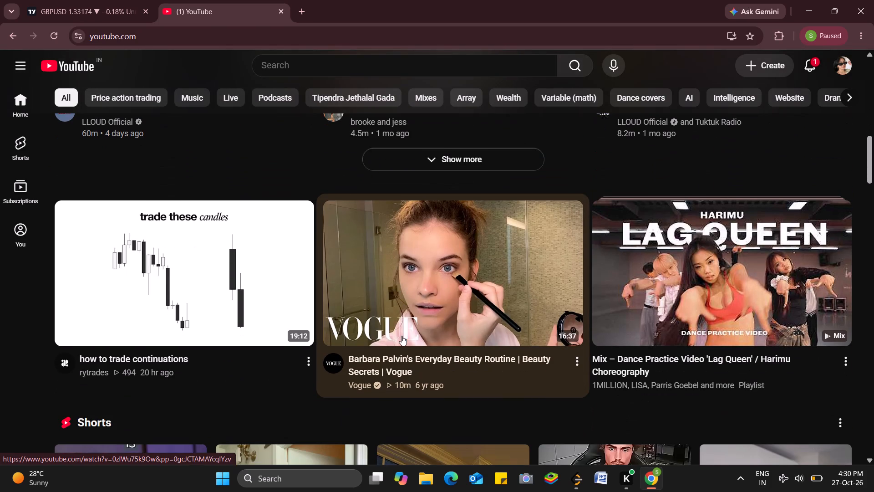
pyautogui.click(401, 336)
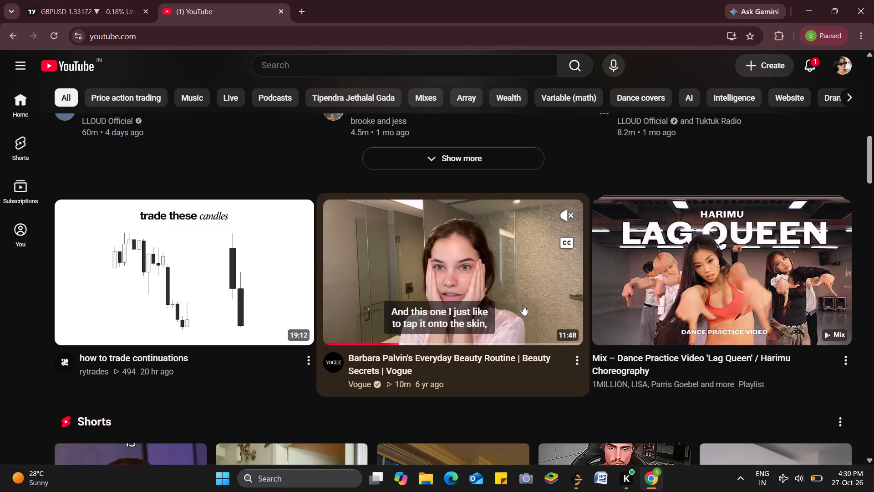
pyautogui.doubleClick(512, 338)
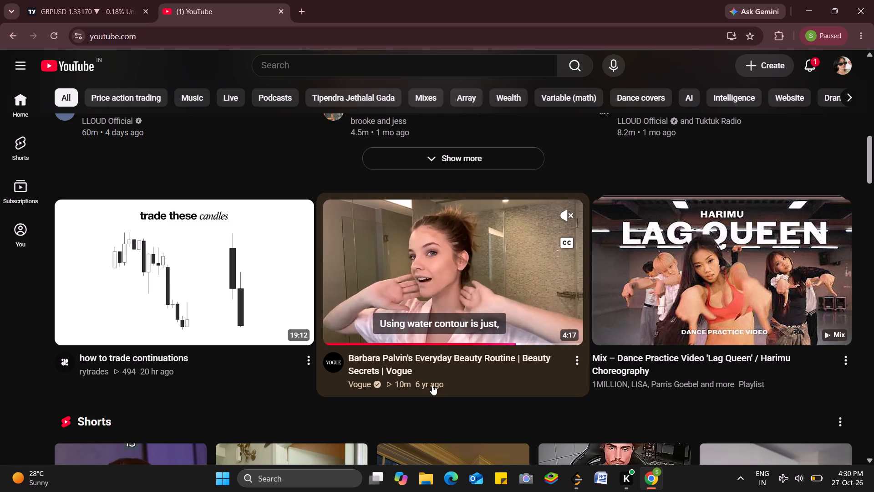
# Browse further down the home feed through the Shorts rows and recommended videos, looking for a trading video to watch.
pyautogui.scroll(-6, 432, 385)
pyautogui.hscroll(1, 432, 385)
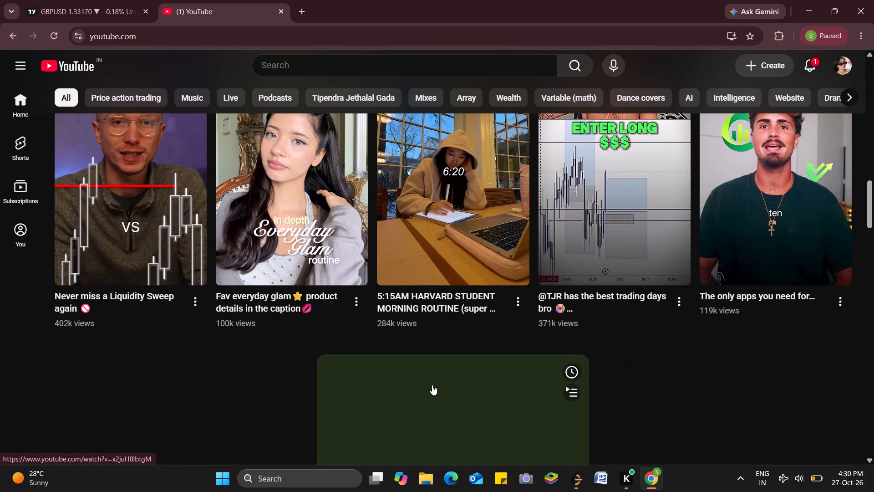
pyautogui.hscroll(3, 432, 385)
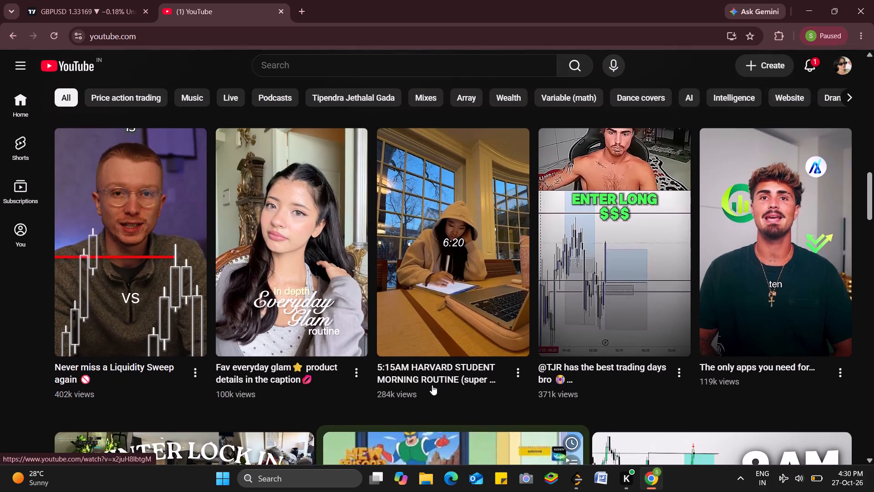
pyautogui.hscroll(1, 432, 385)
pyautogui.scroll(1, 424, 391)
pyautogui.scroll(-1, 424, 391)
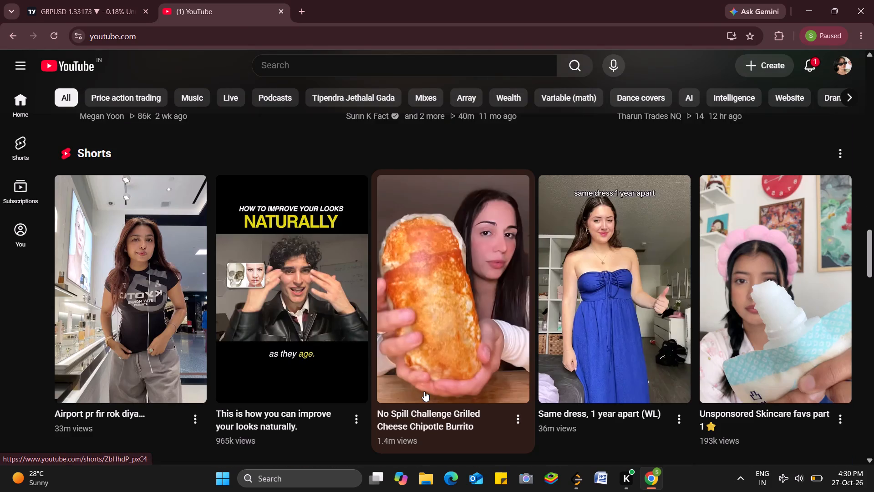
pyautogui.scroll(-1, 424, 391)
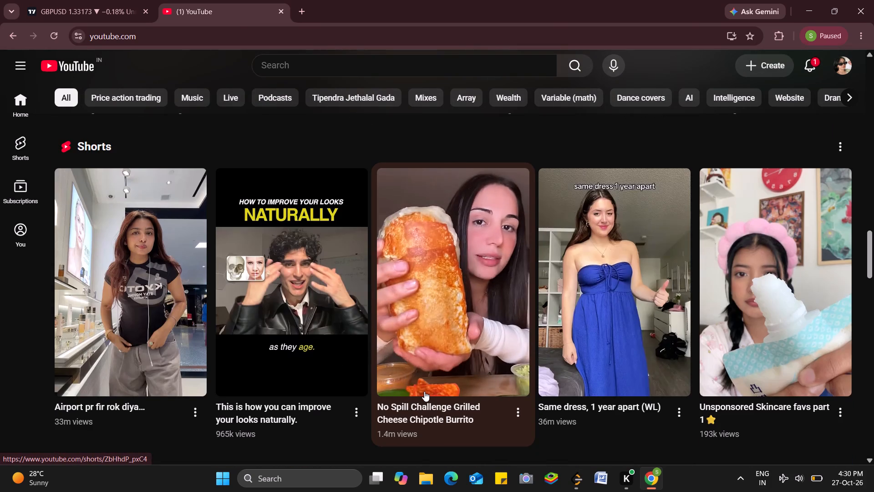
pyautogui.scroll(-3, 424, 391)
pyautogui.hscroll(5, 424, 391)
pyautogui.scroll(2, 424, 391)
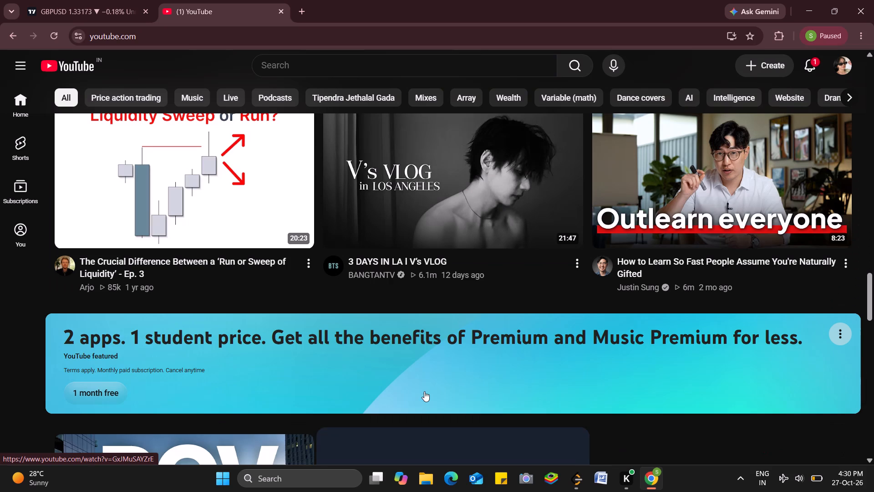
pyautogui.scroll(-4, 424, 391)
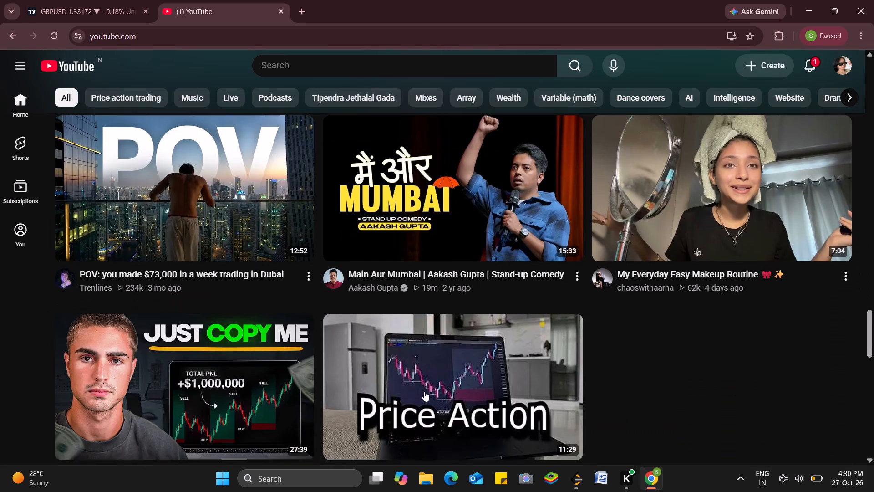
pyautogui.scroll(-1, 424, 391)
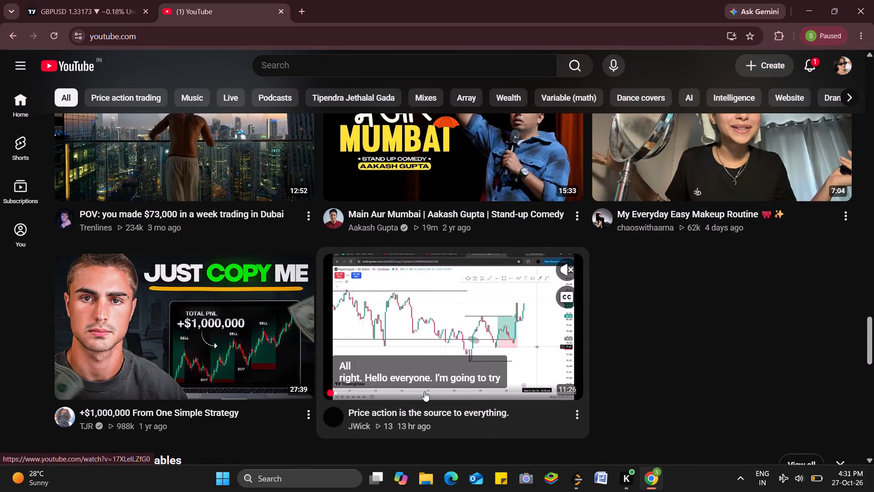
pyautogui.scroll(-3, 424, 391)
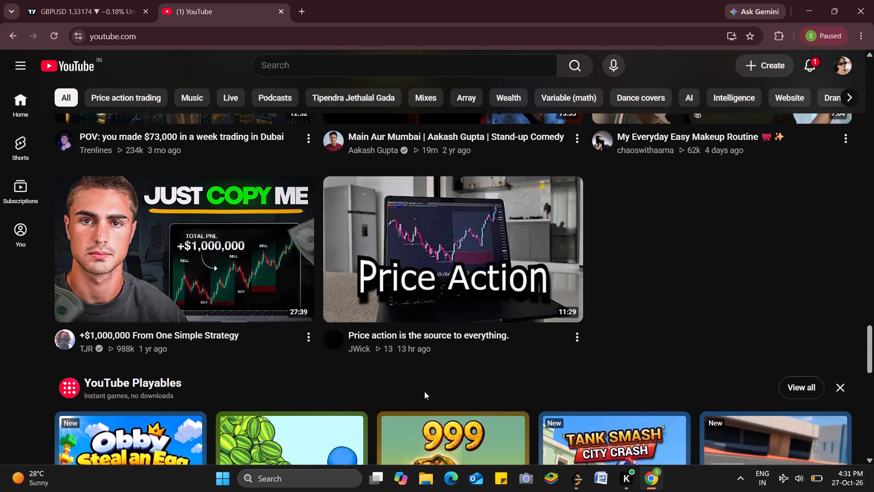
pyautogui.scroll(-1, 424, 391)
# Play TJR's video "+$1,000,000 From One Simple Strategy" in full screen.
pyautogui.click(144, 259)
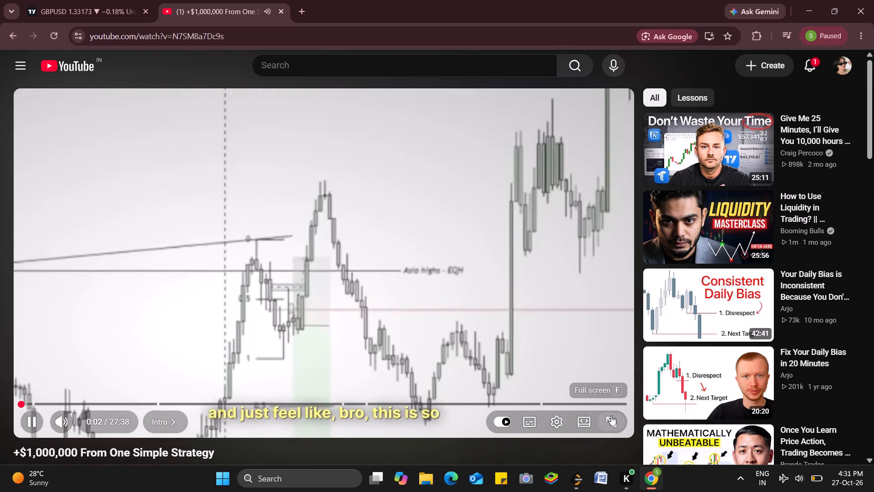
pyautogui.click(611, 415)
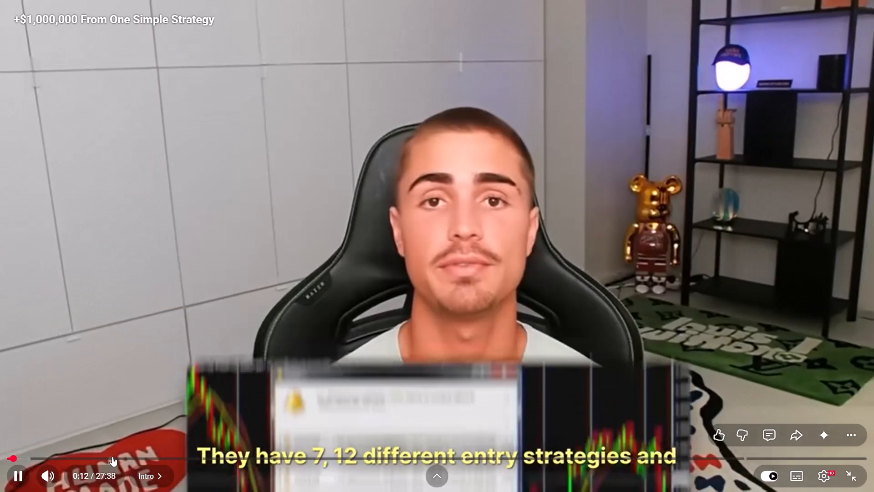
# Skip ahead in the video past the My Story chapter to The Strategy chapter, at about 6:37.
pyautogui.click(114, 456)
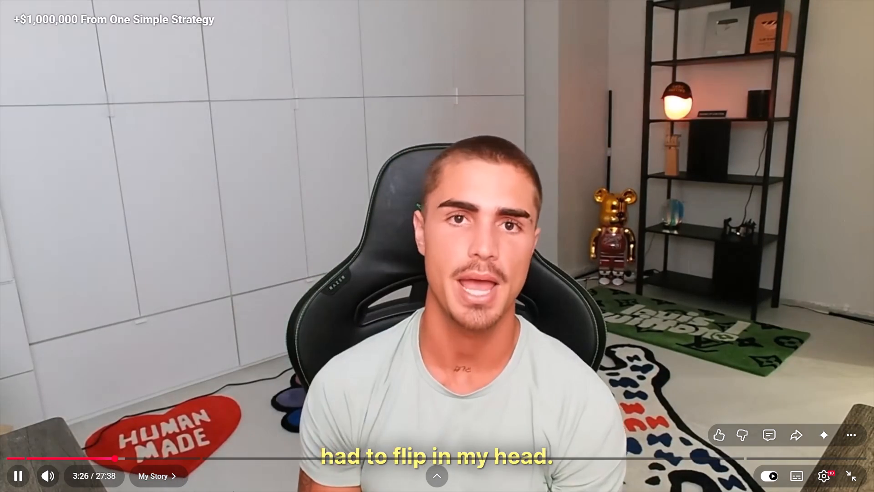
pyautogui.click(215, 454)
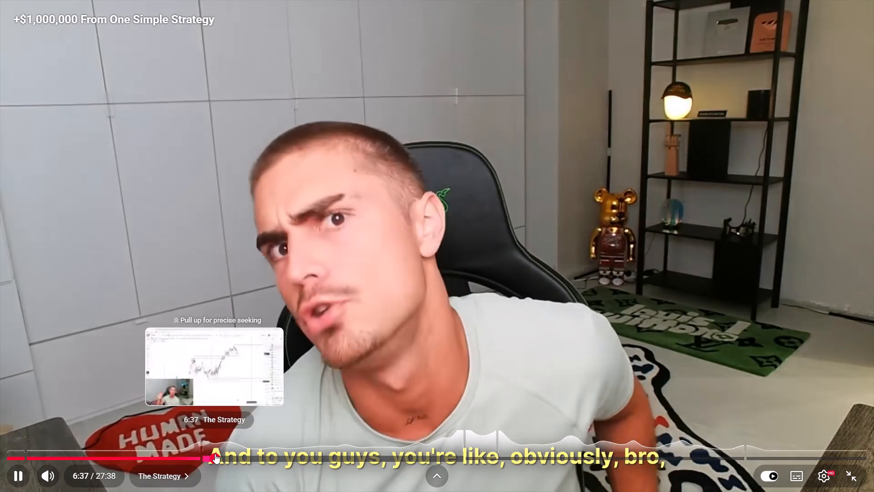
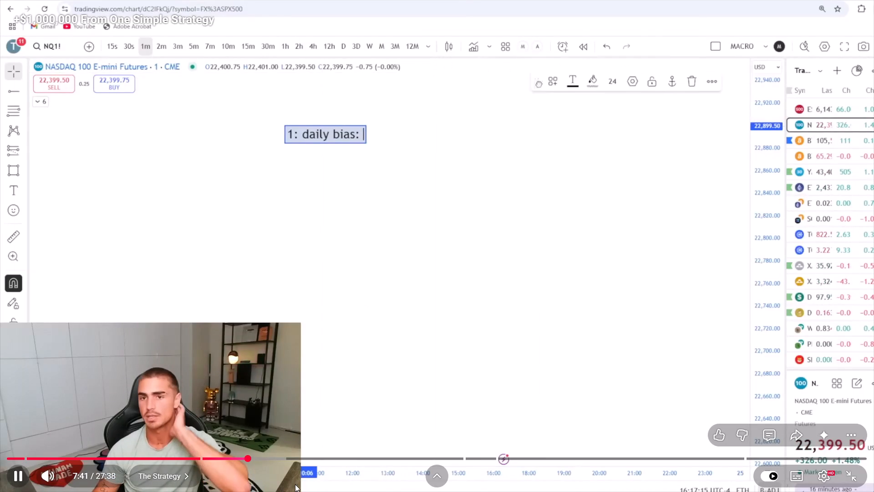
# Skip further ahead within The Strategy chapter, first to about 8:50 and on to about 10:25, to view the strategy's written steps.
pyautogui.click(282, 457)
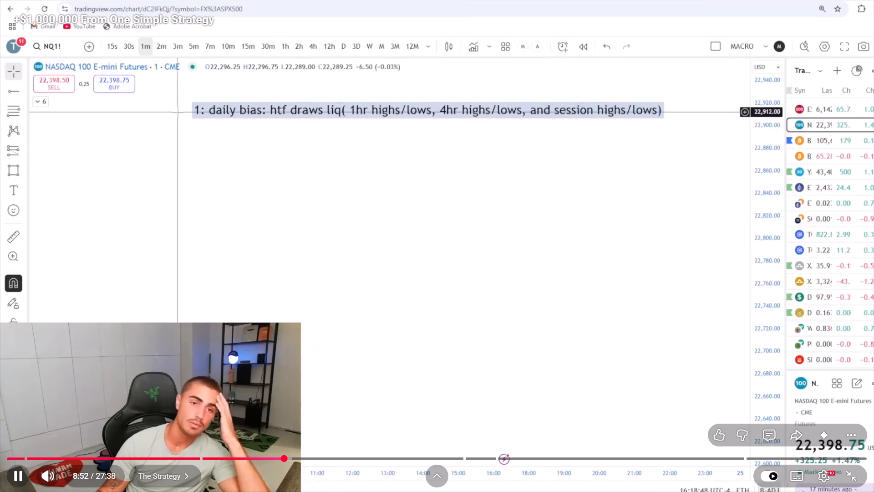
pyautogui.click(331, 456)
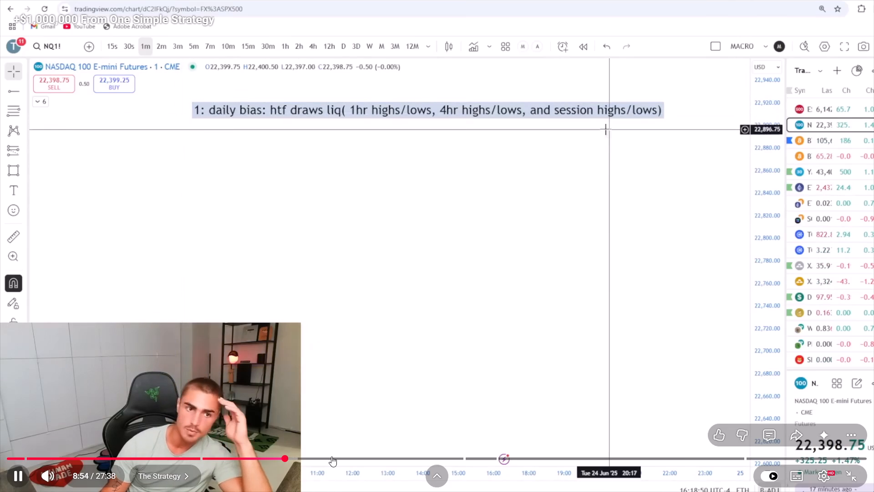
# Pause the strategy video at 10:27 and exit full screen.
pyautogui.click(235, 296)
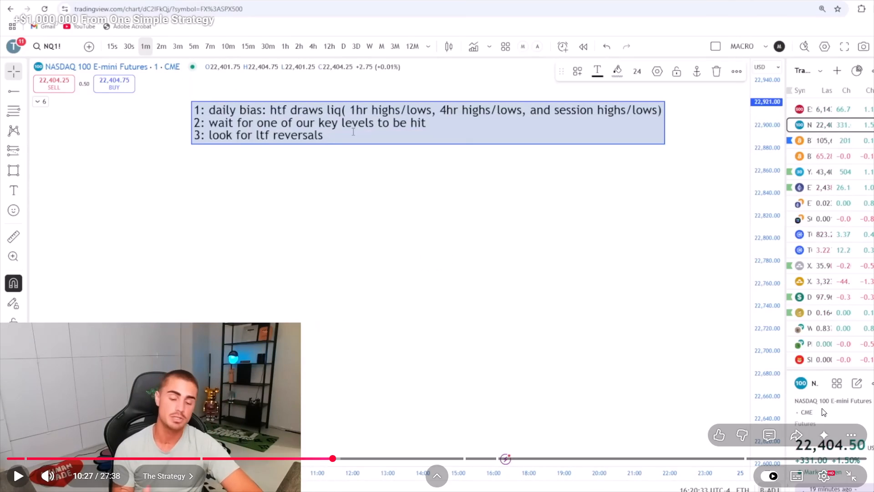
pyautogui.click(847, 476)
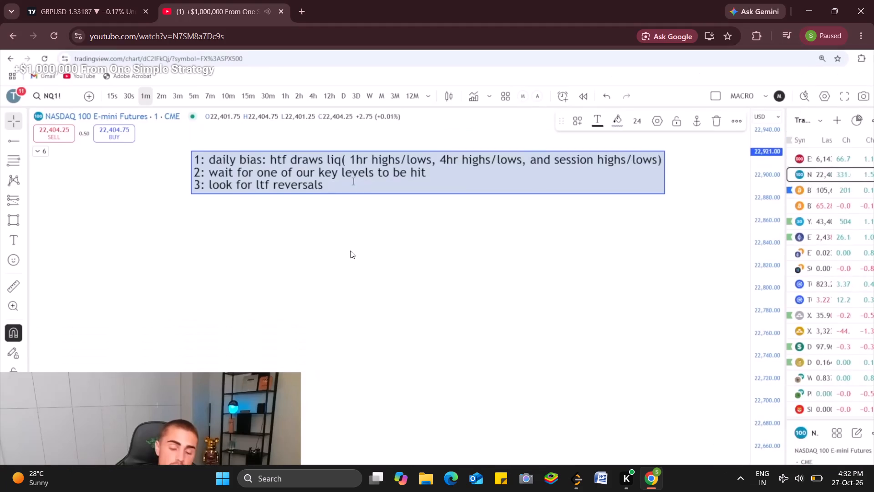
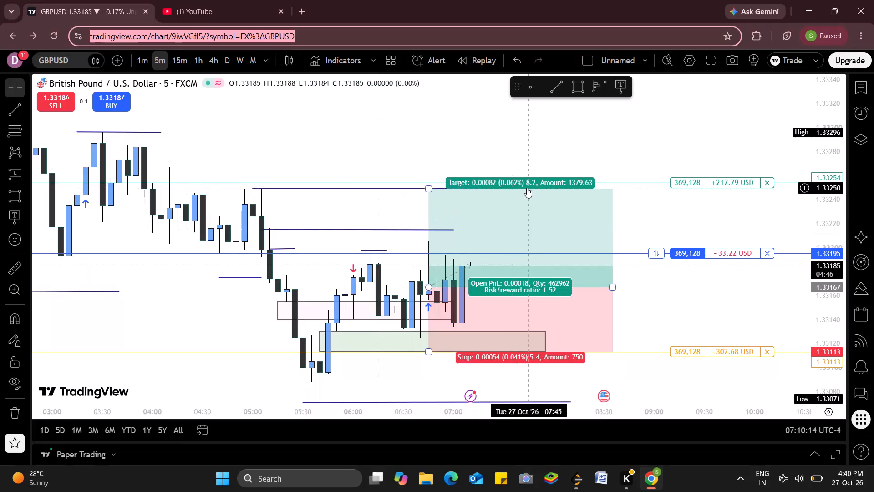
# Raise the entry level of the long position drawing on the GBPUSD chart to 1.33195, in line with the open trade's entry.
pyautogui.click(715, 231)
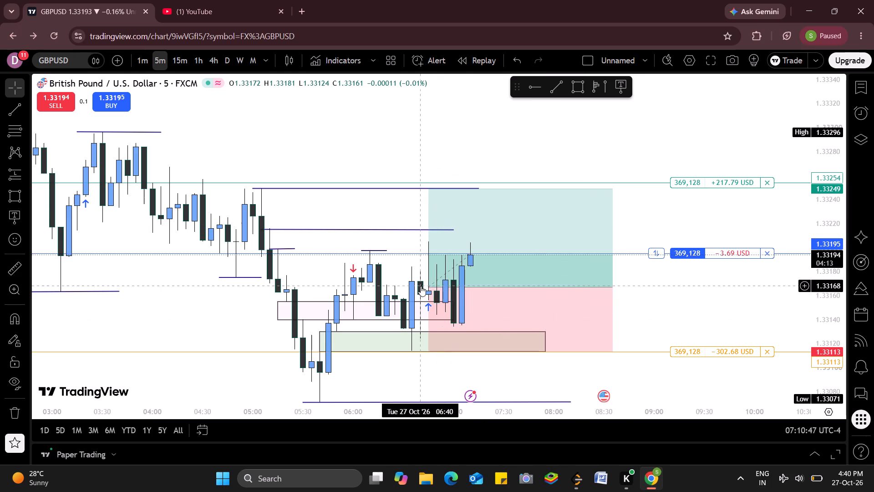
pyautogui.moveTo(427, 285); pyautogui.dragTo(425, 265)
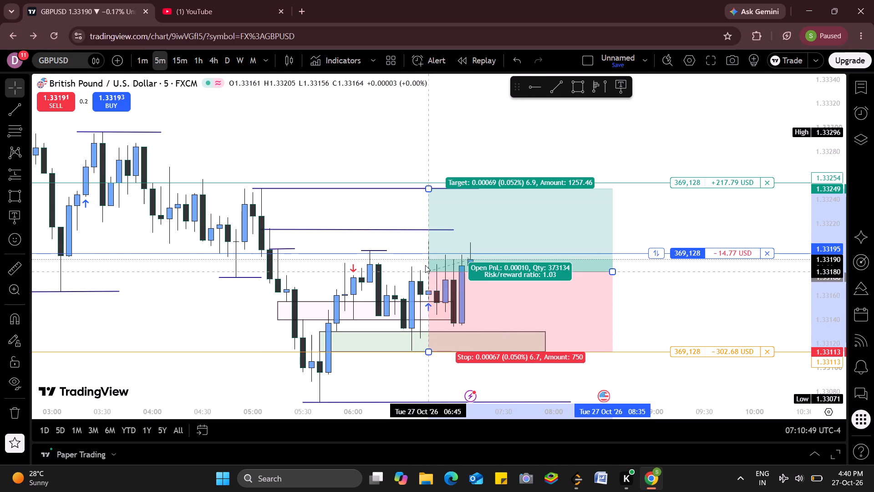
pyautogui.moveTo(425, 265); pyautogui.dragTo(425, 253)
pyautogui.rightClick(425, 253)
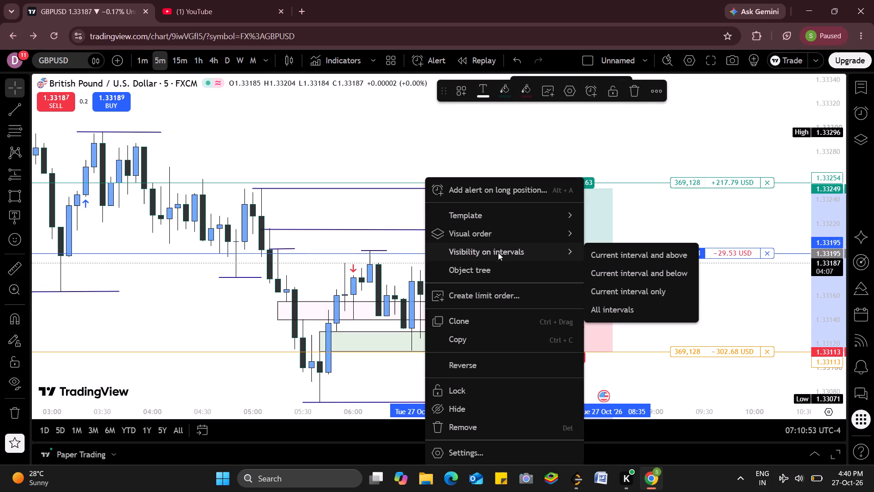
pyautogui.click(663, 382)
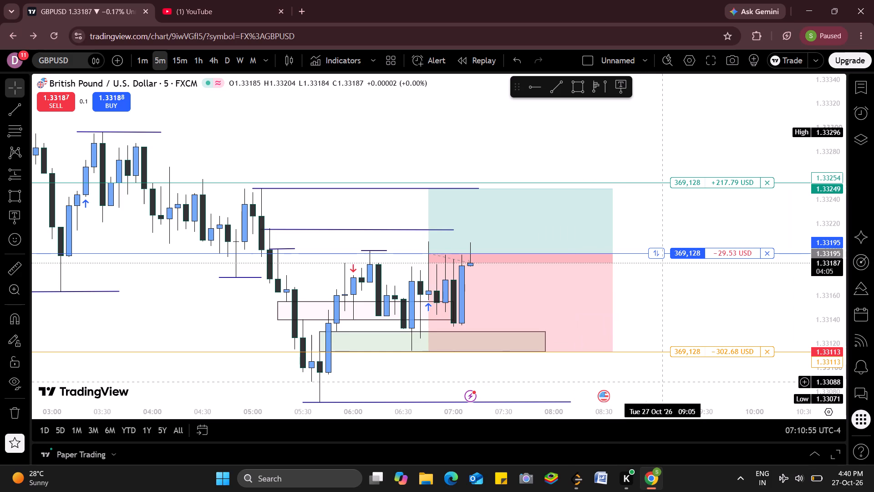